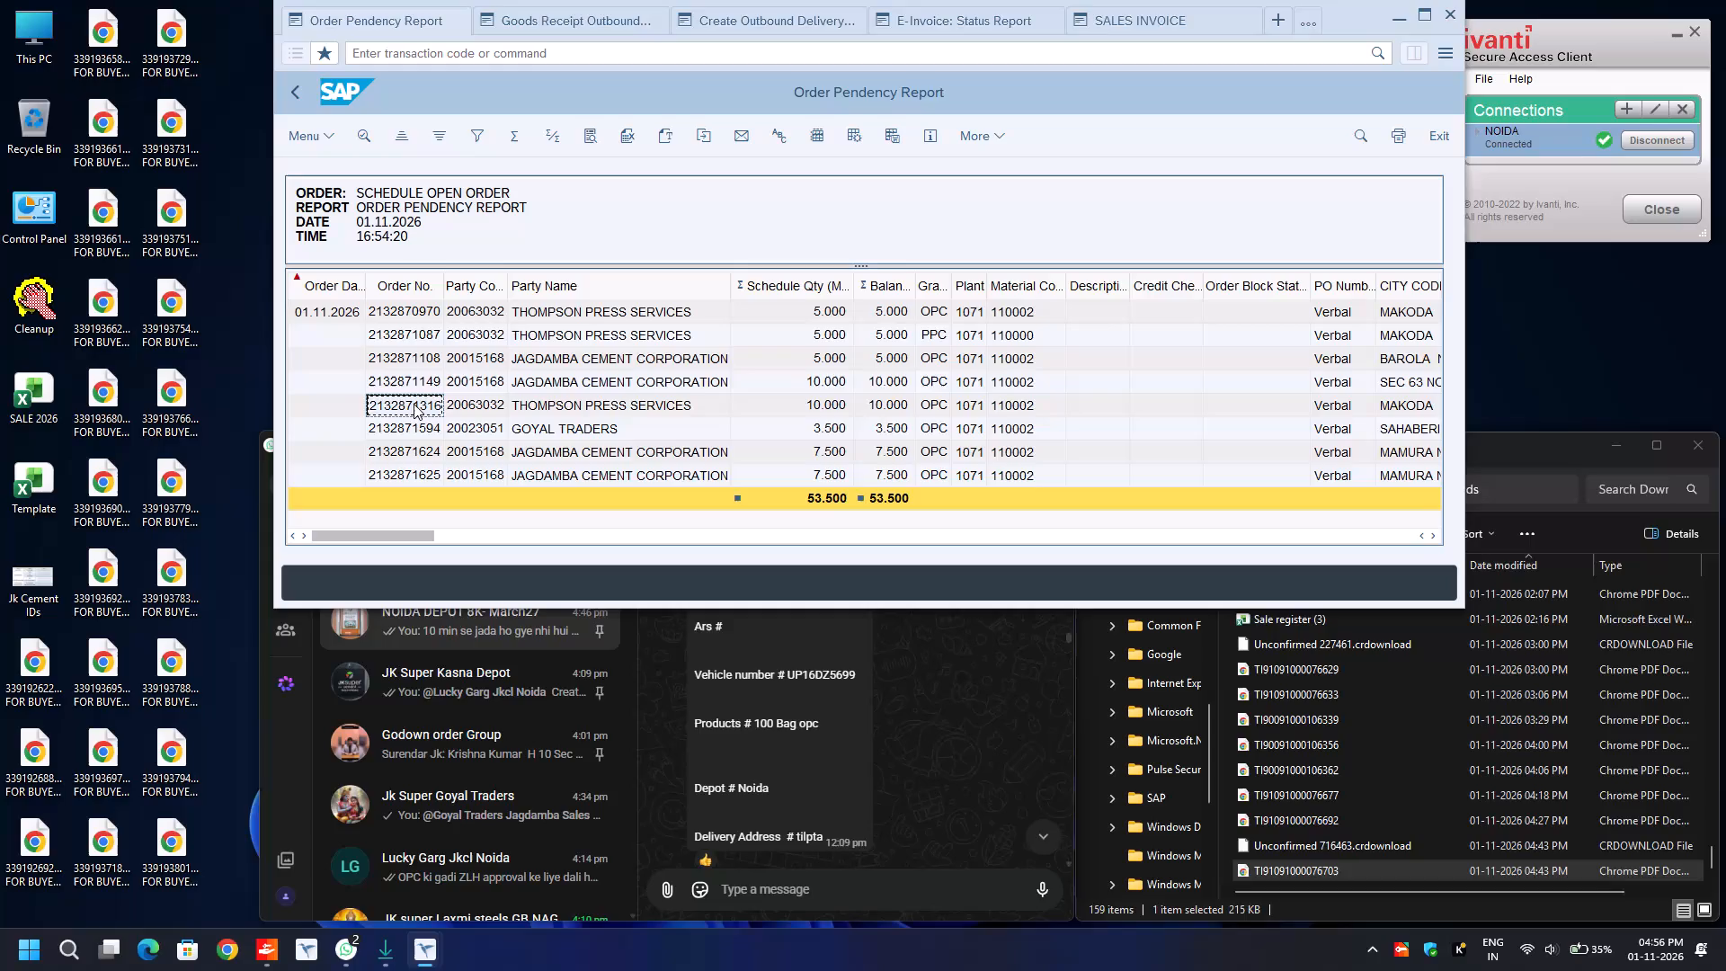
Close the Goods Receipt Outbound Delivery session.
left_click(546, 18)
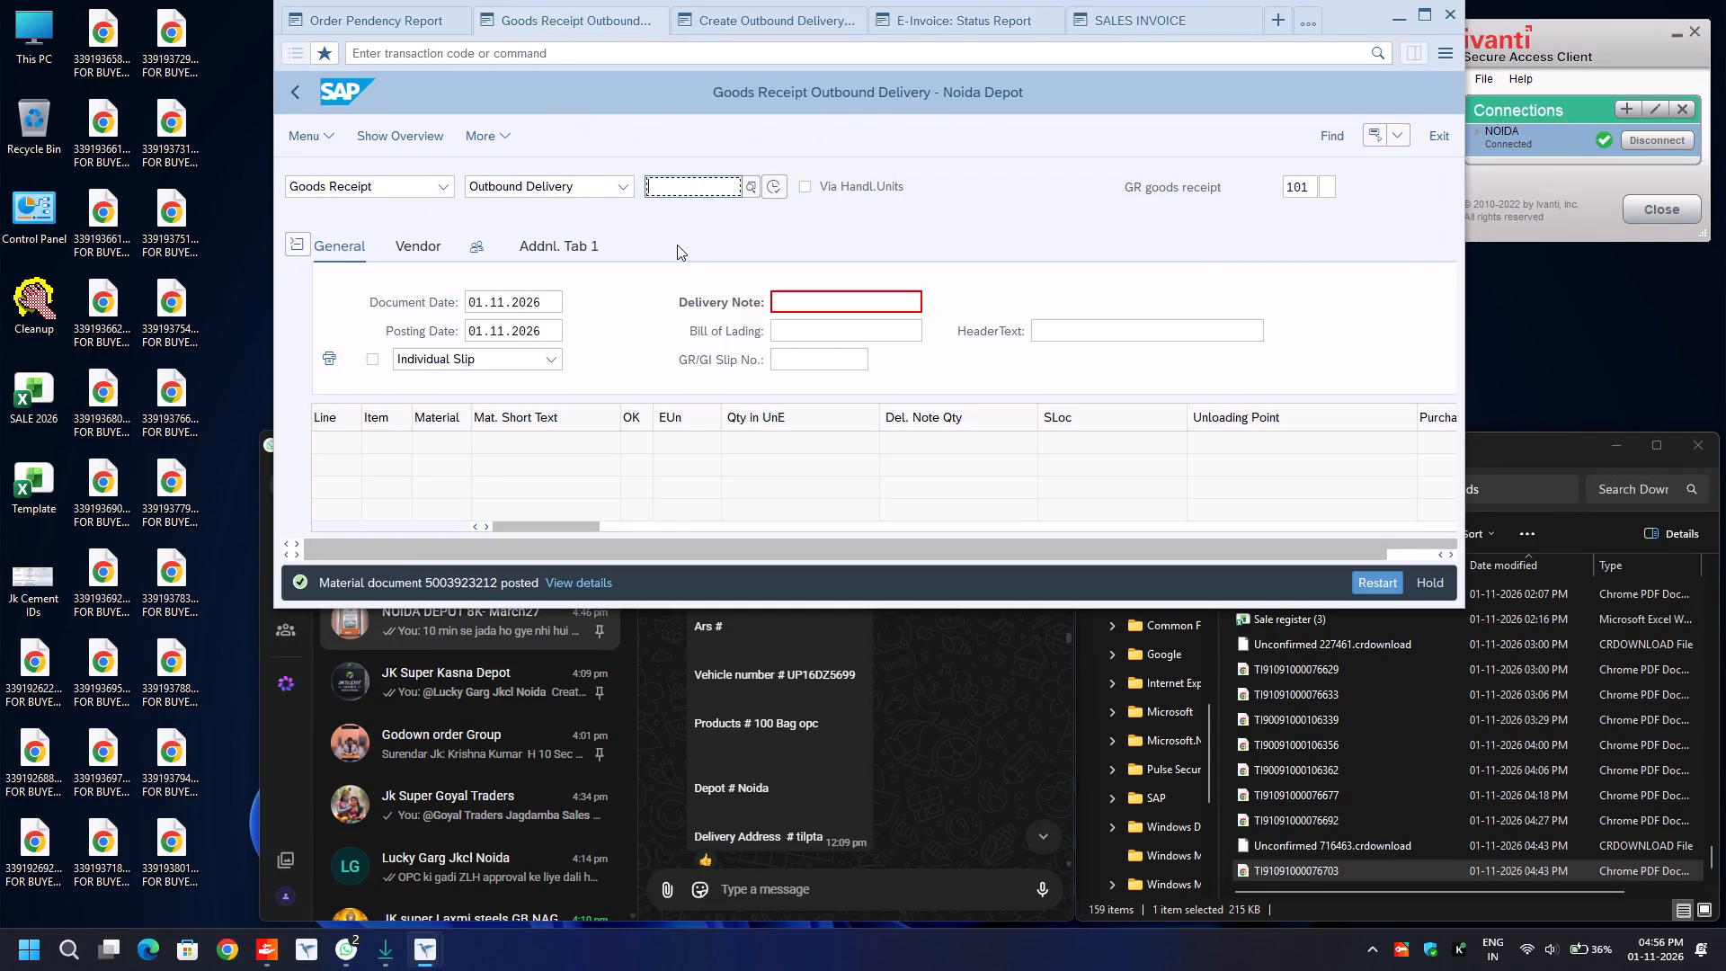
key("ctrl+v")
key("ctrl+w")
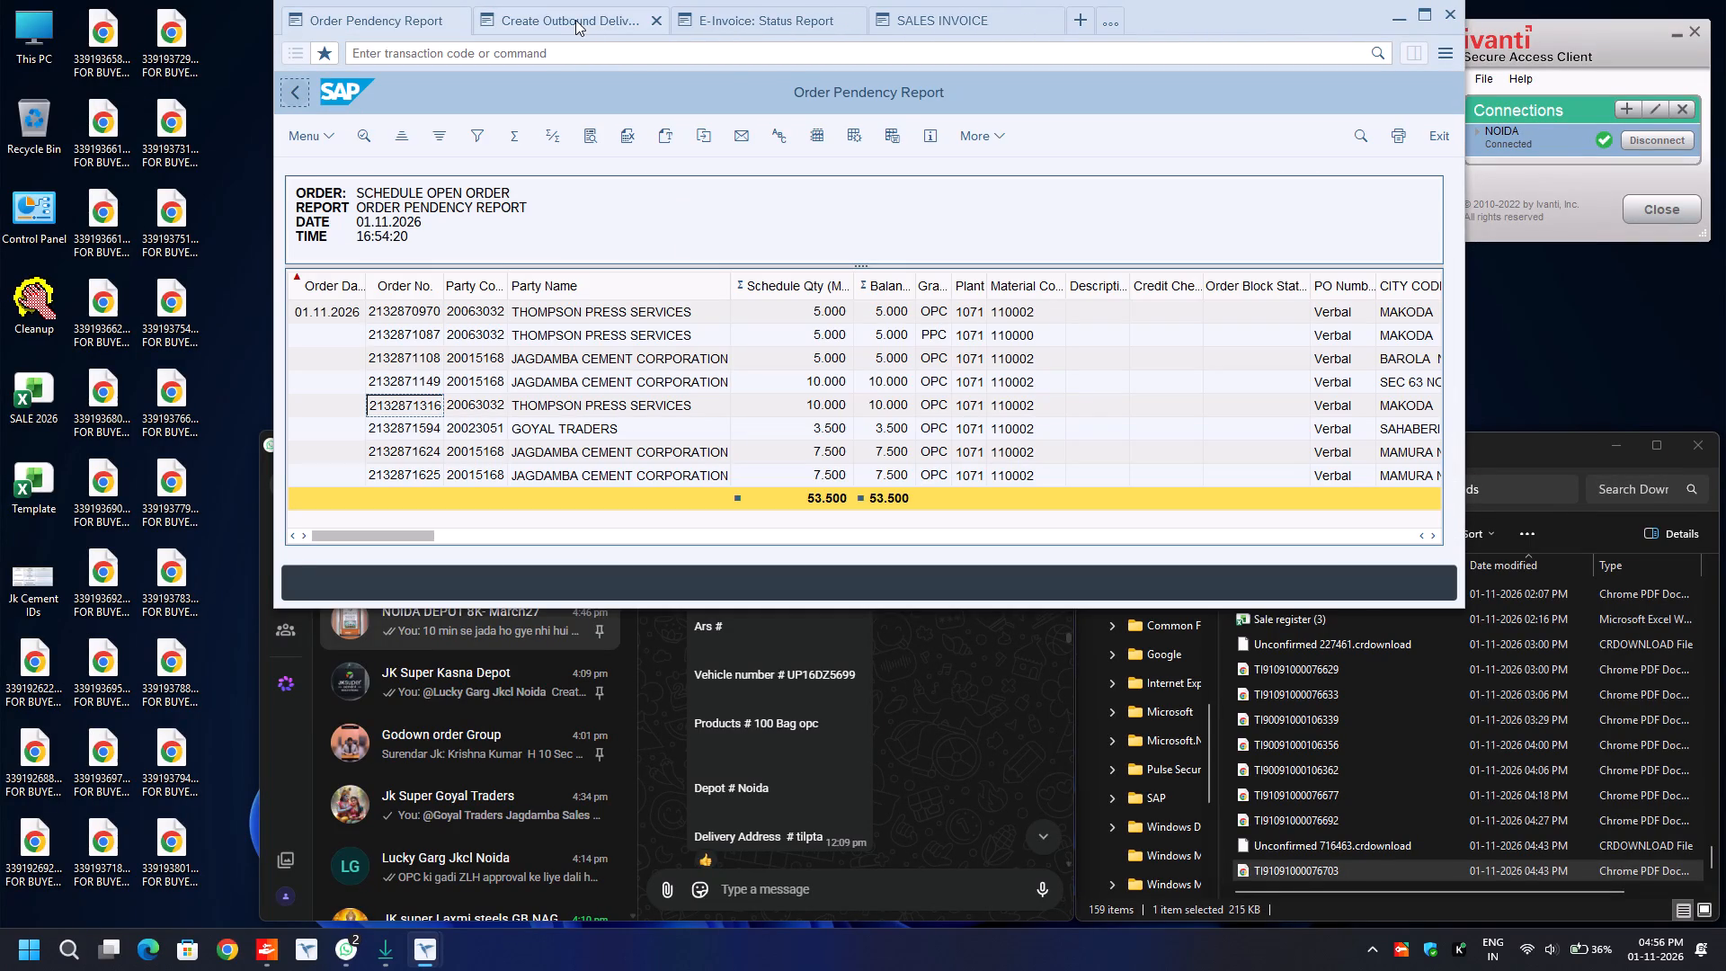
left_click(574, 19)
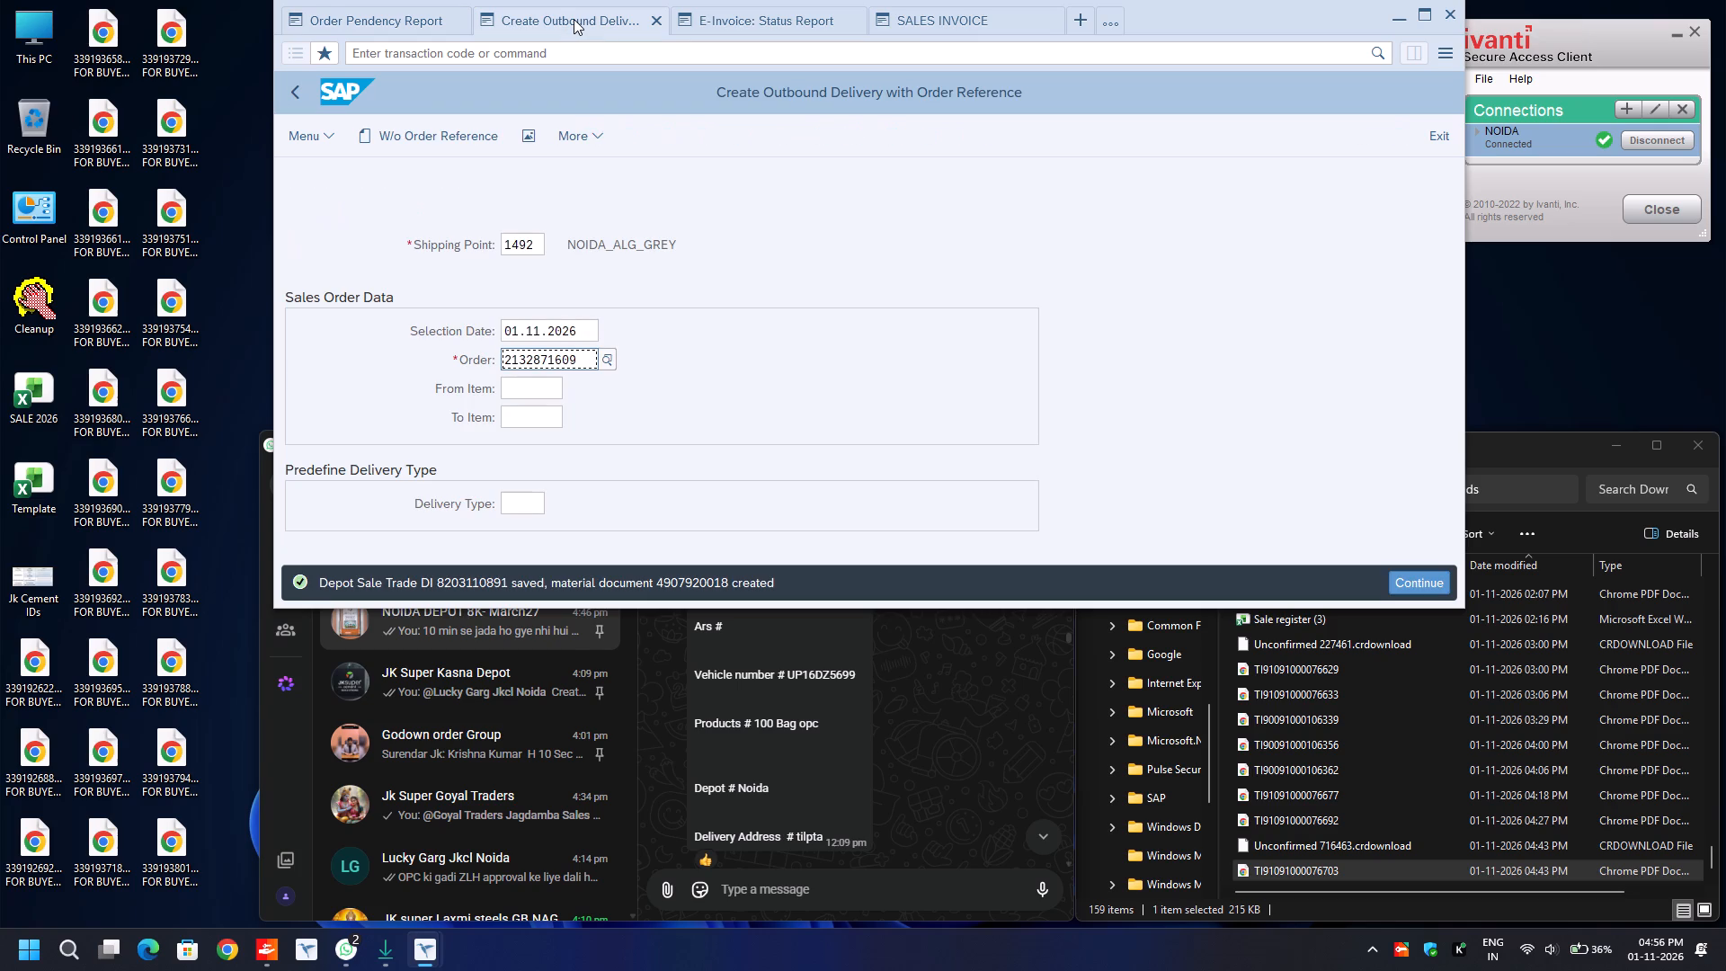
key("ctrl+a")
key("ctrl+v")
key("Up")
key("Up")
key("ctrl+a")
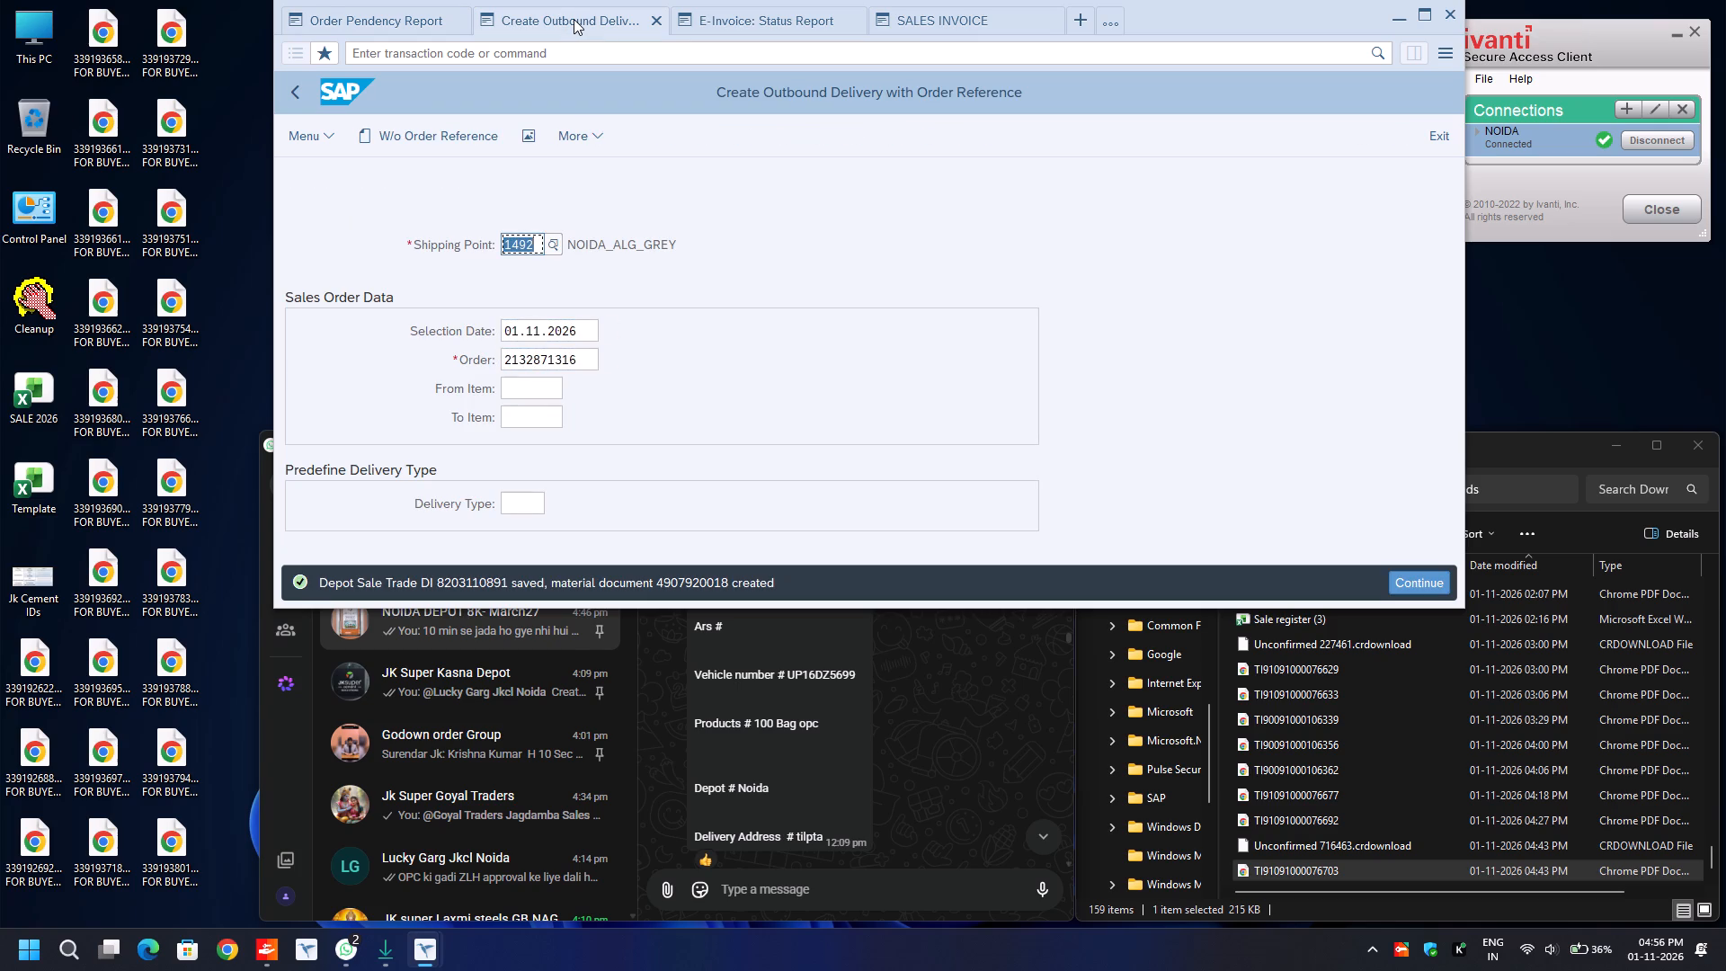
type("1071")
key("Return")
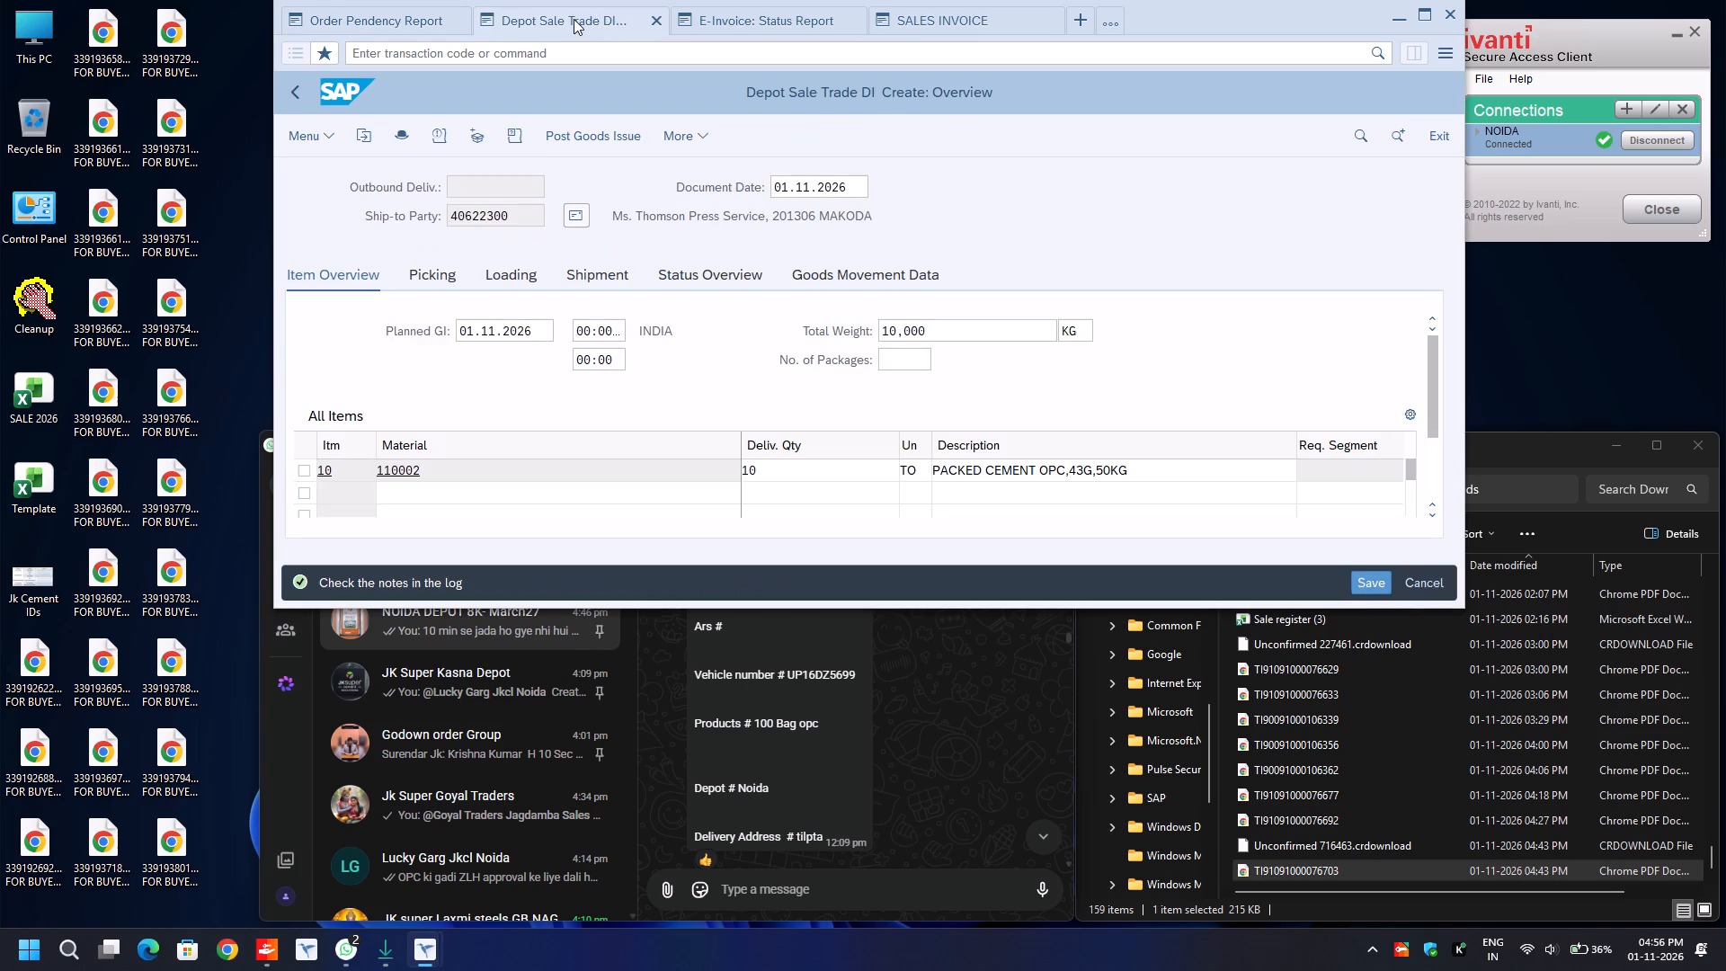
In the picking data for material 110002, enter a picked quantity of 10 and batch 1004-1071.
left_click(430, 265)
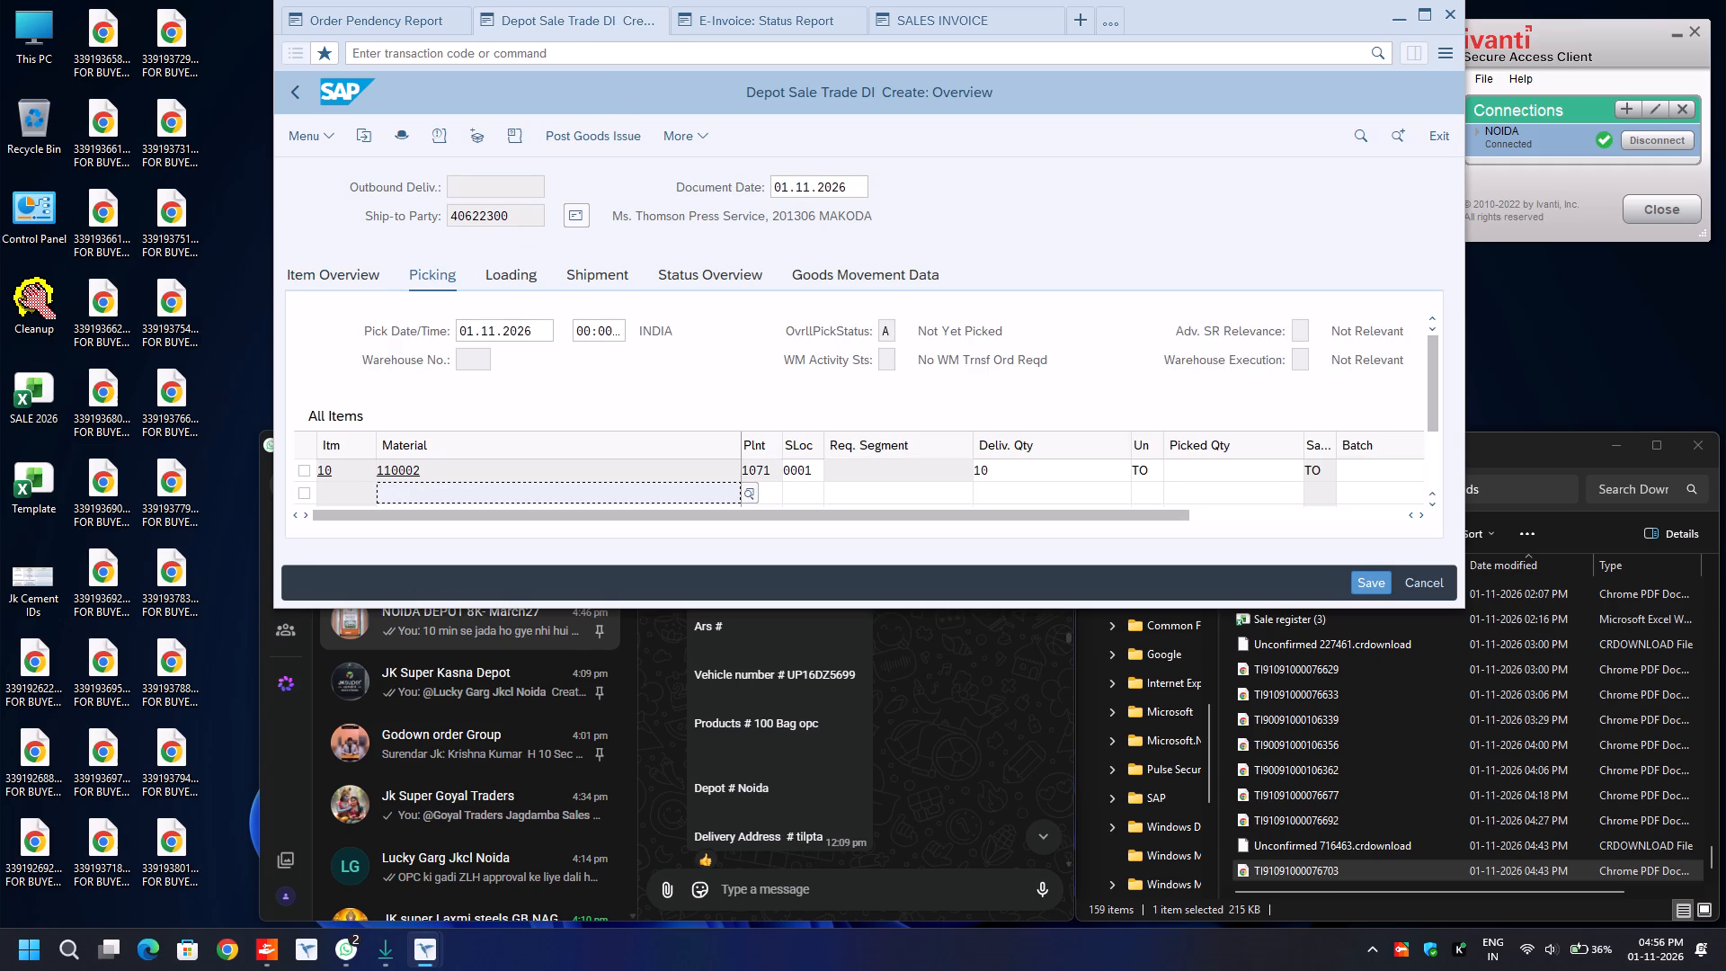
left_click(1197, 473)
type("10")
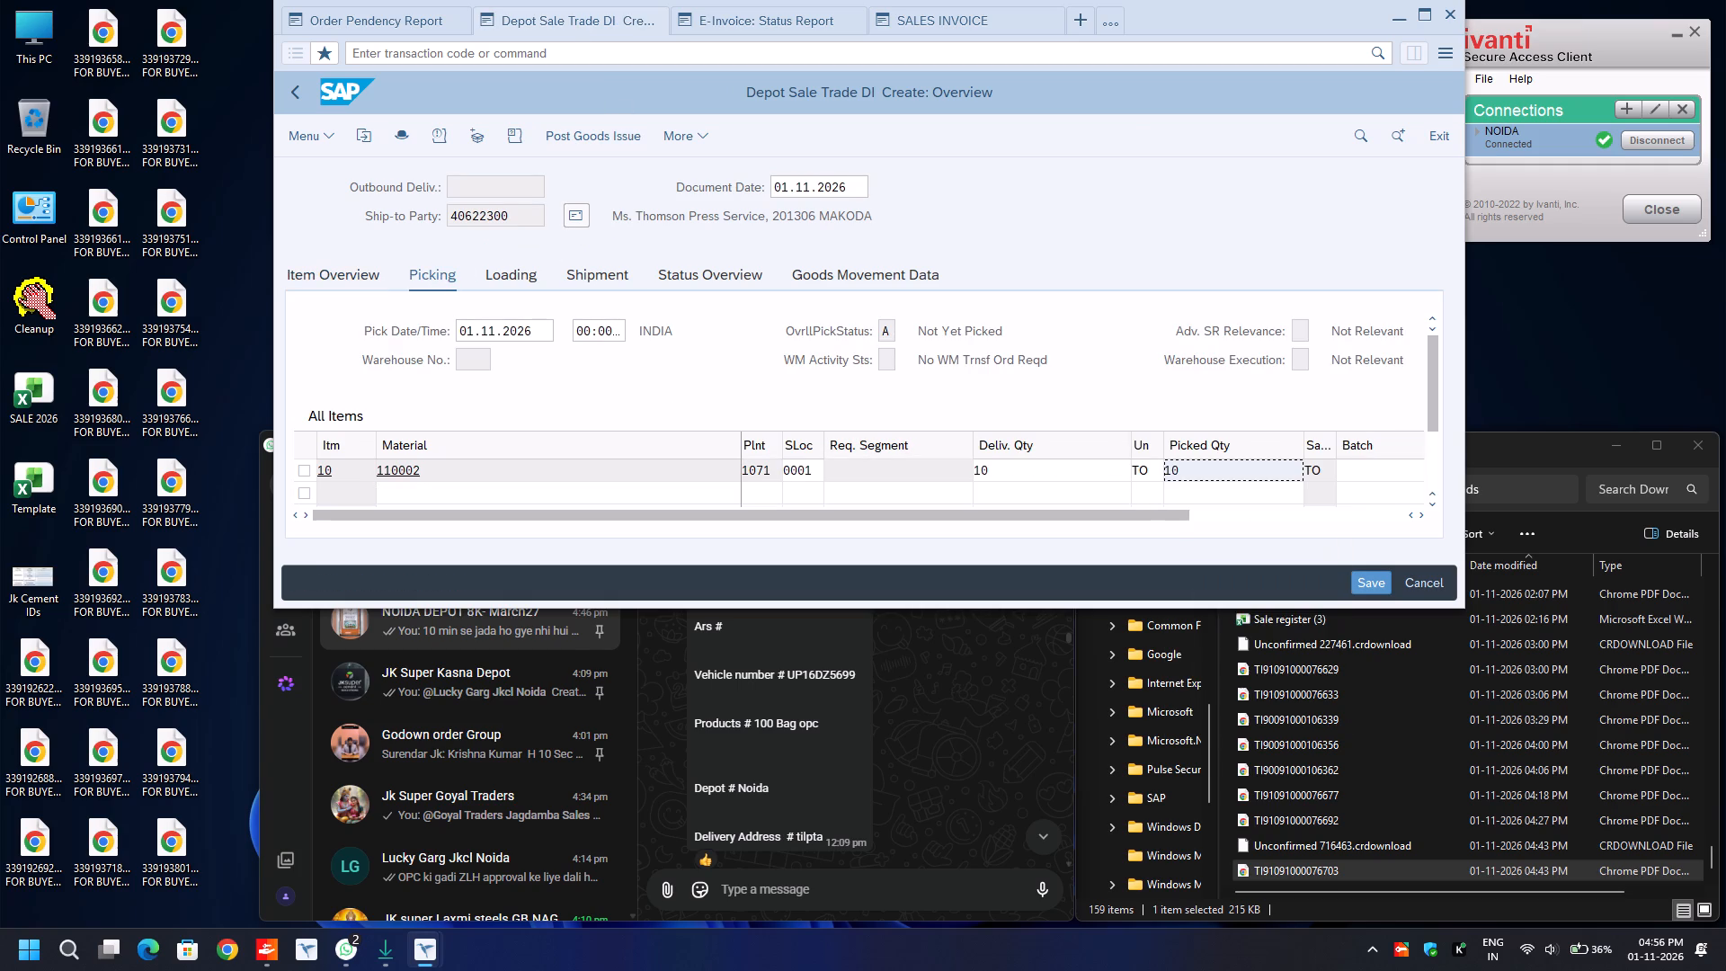
key("Tab")
type("1004")
key("Down")
key("Down")
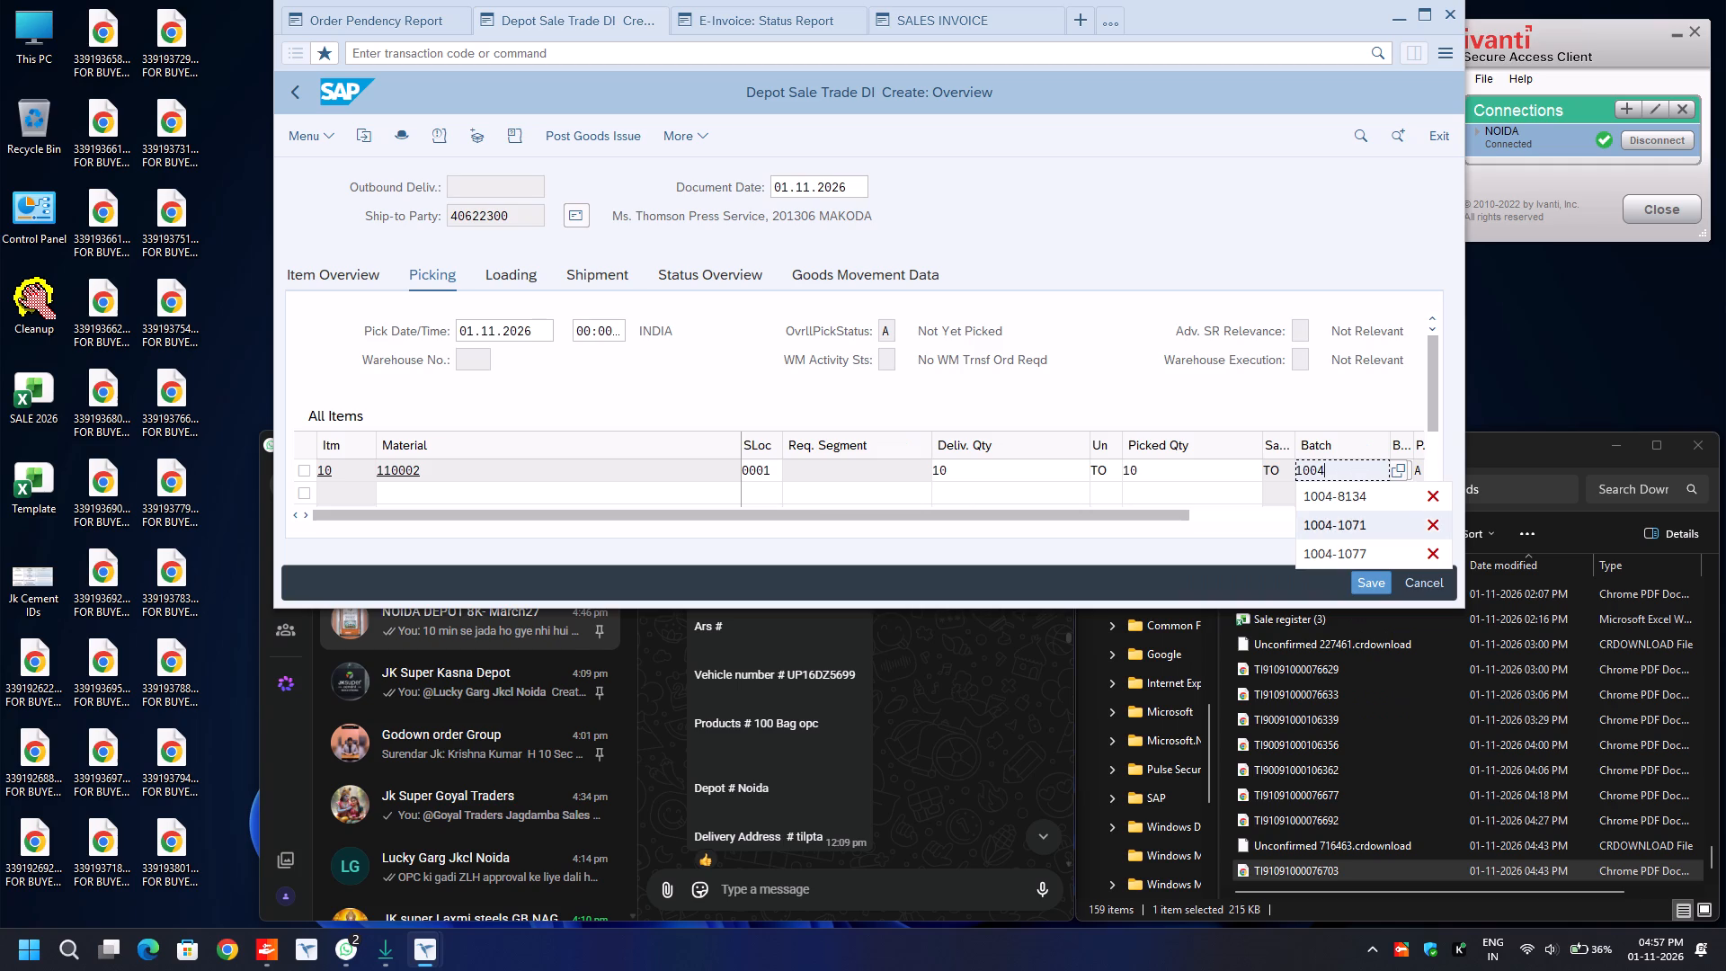
key("Return")
In the delivery header's additional data, set the transport mode to ROAD and fill in Road Transporter1 from the remembered entries.
key("F8")
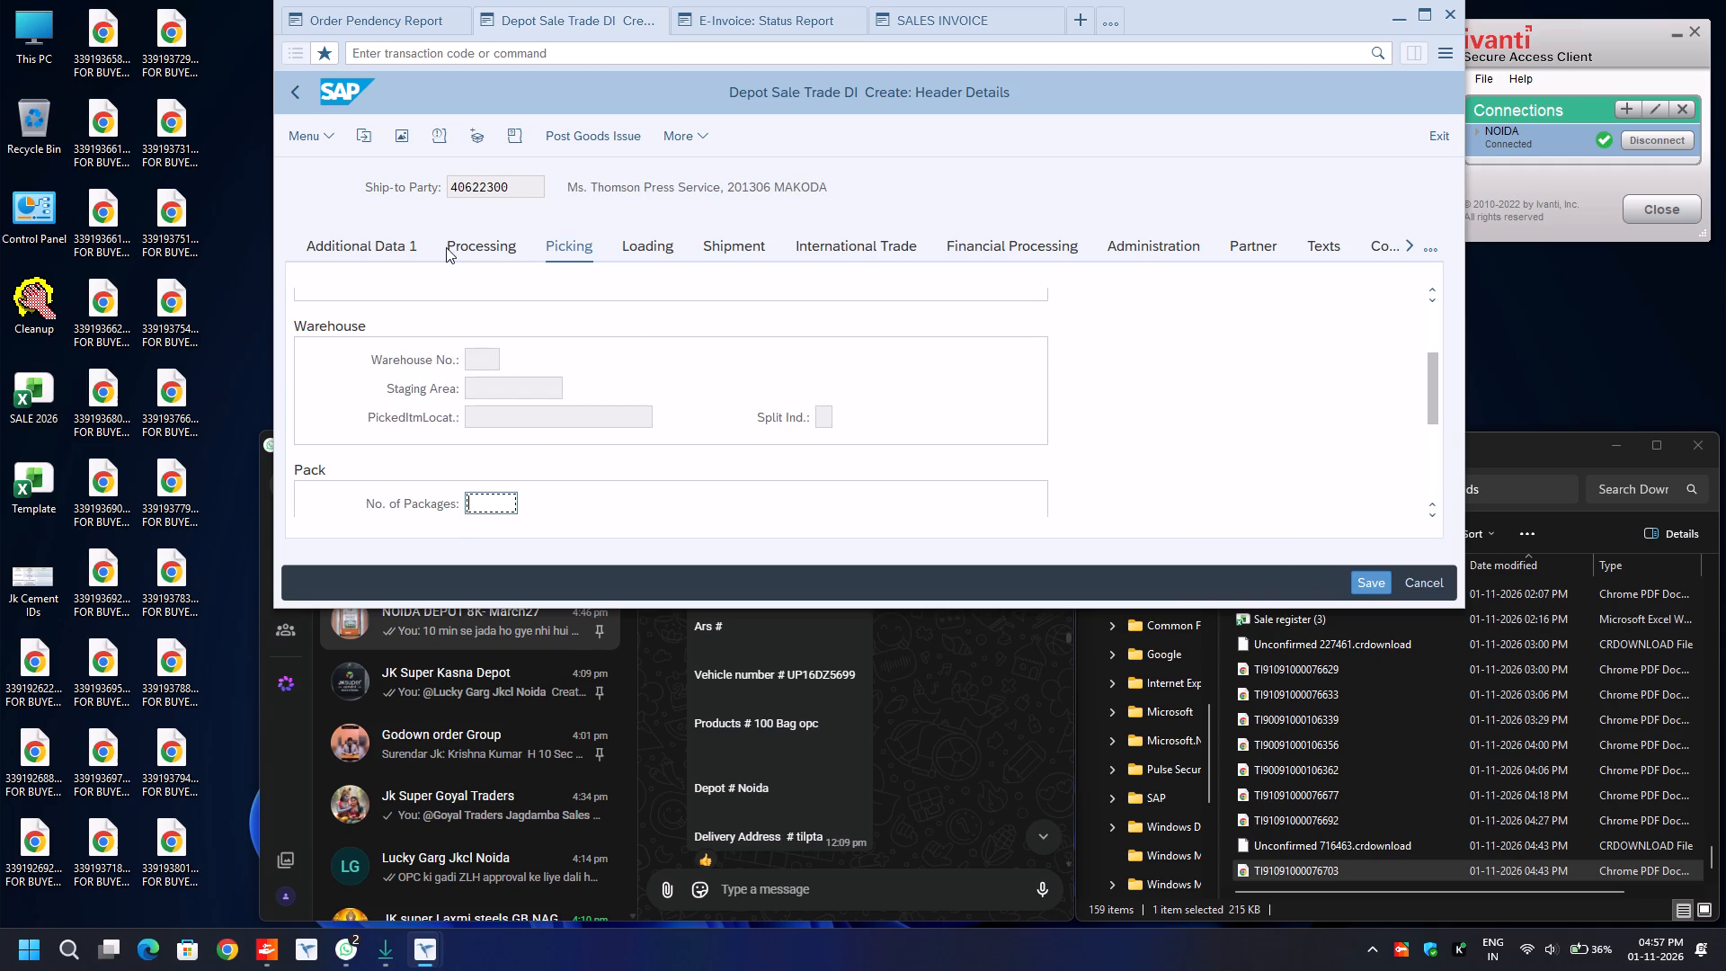
left_click(382, 245)
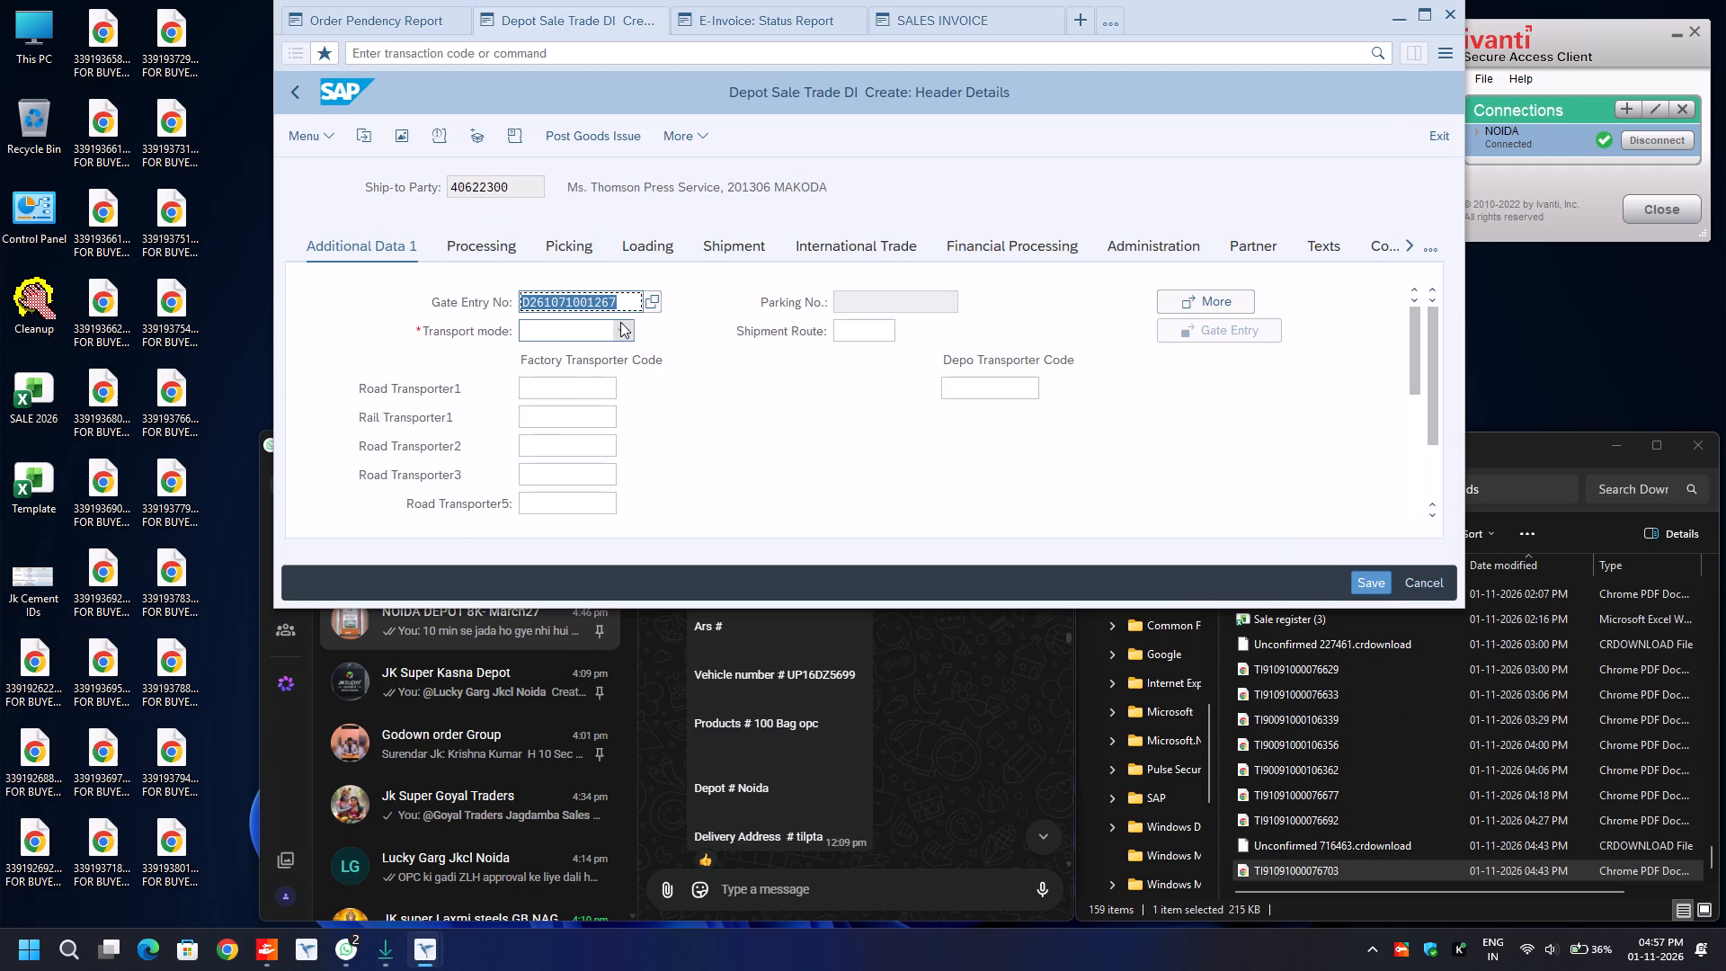
left_click(619, 325)
left_click(514, 420)
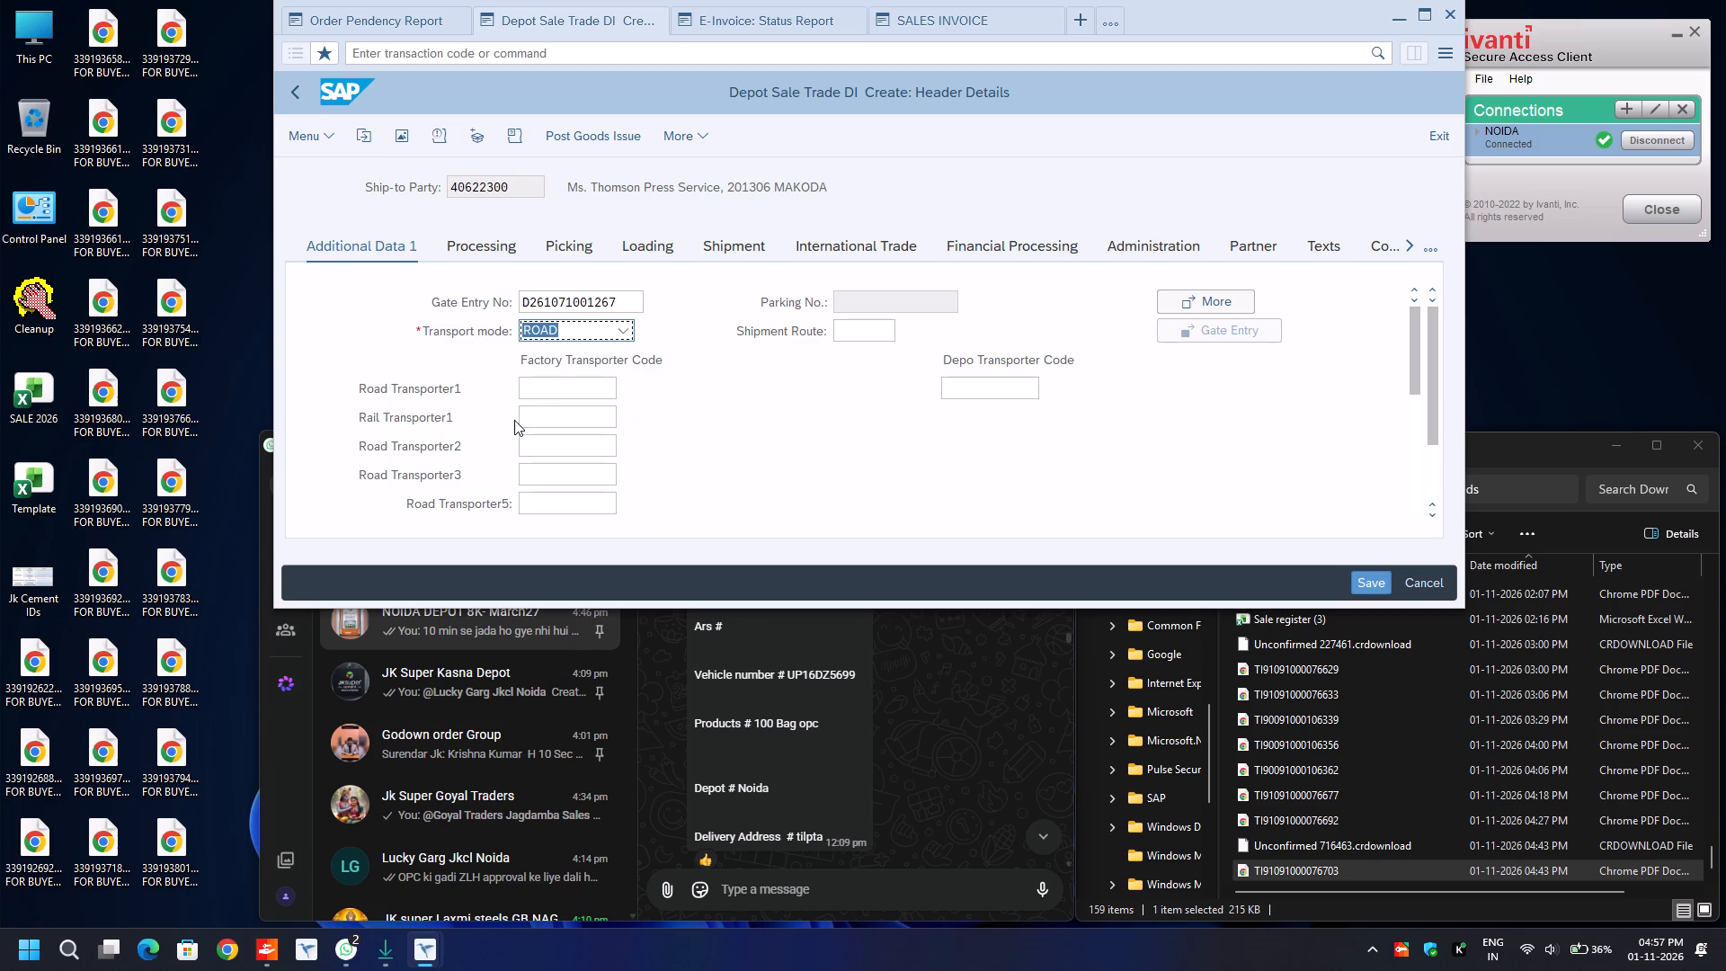
left_click(553, 387)
key("BackSpace")
key("Down")
key("Return")
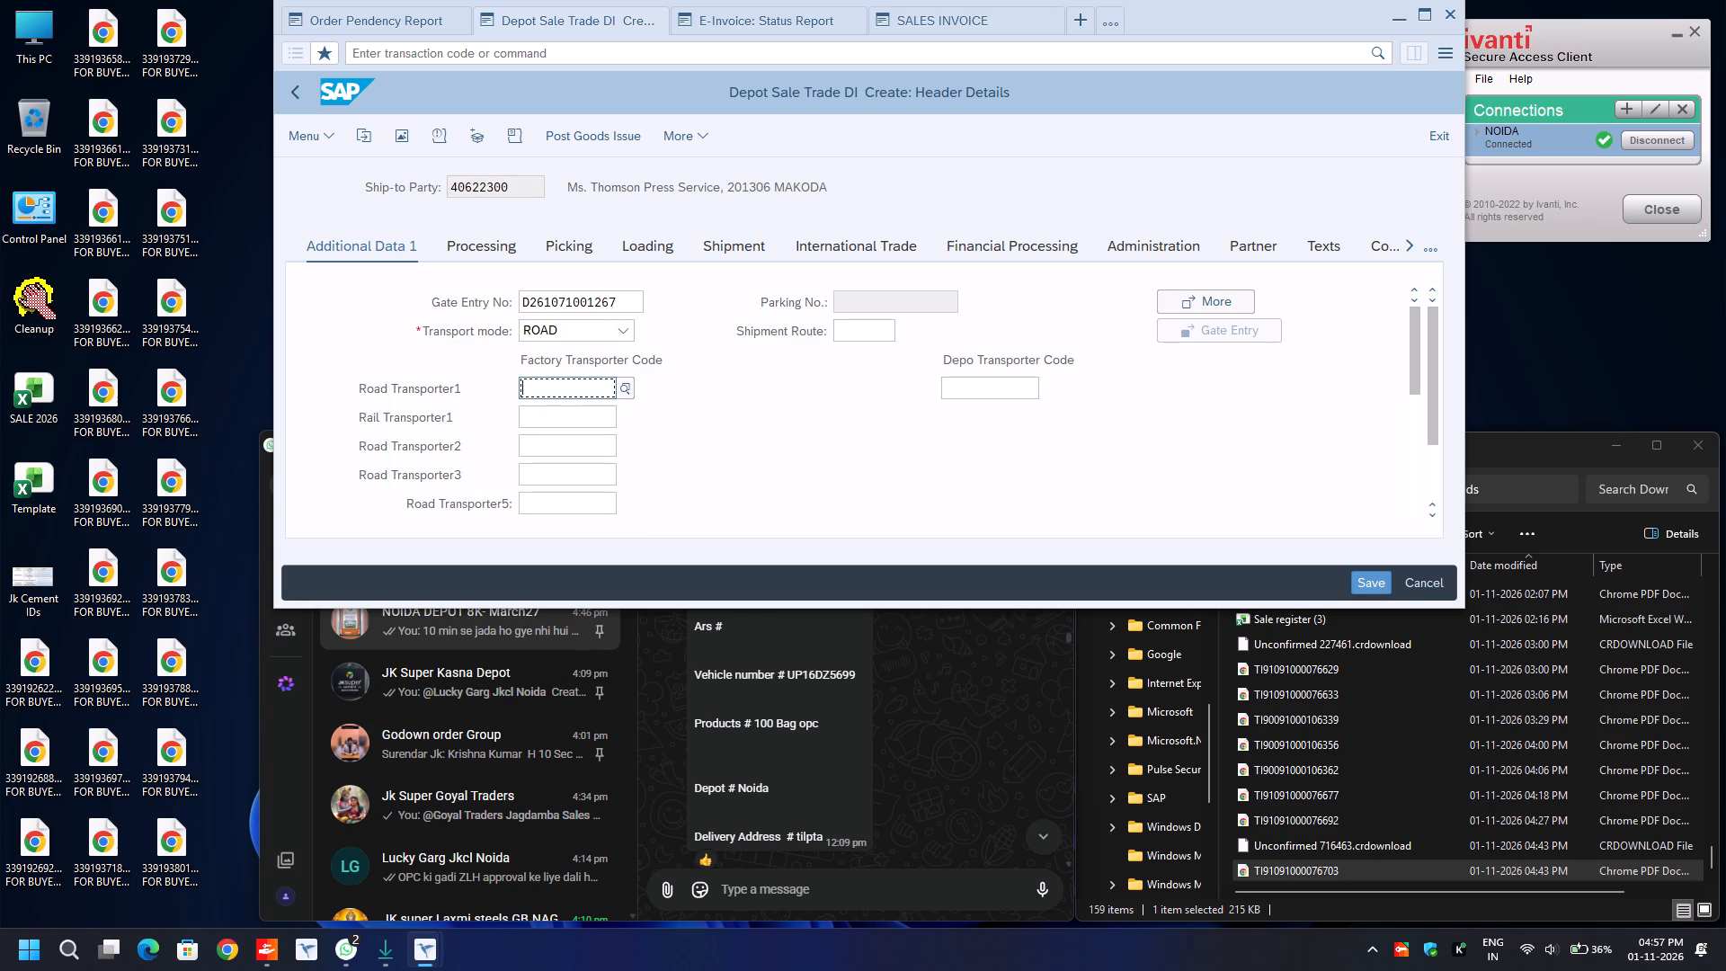
key("Return")
In the E-Way Bill data, set the transport mode to Road and enter 30 as the distance.
type("ro")
key("Tab")
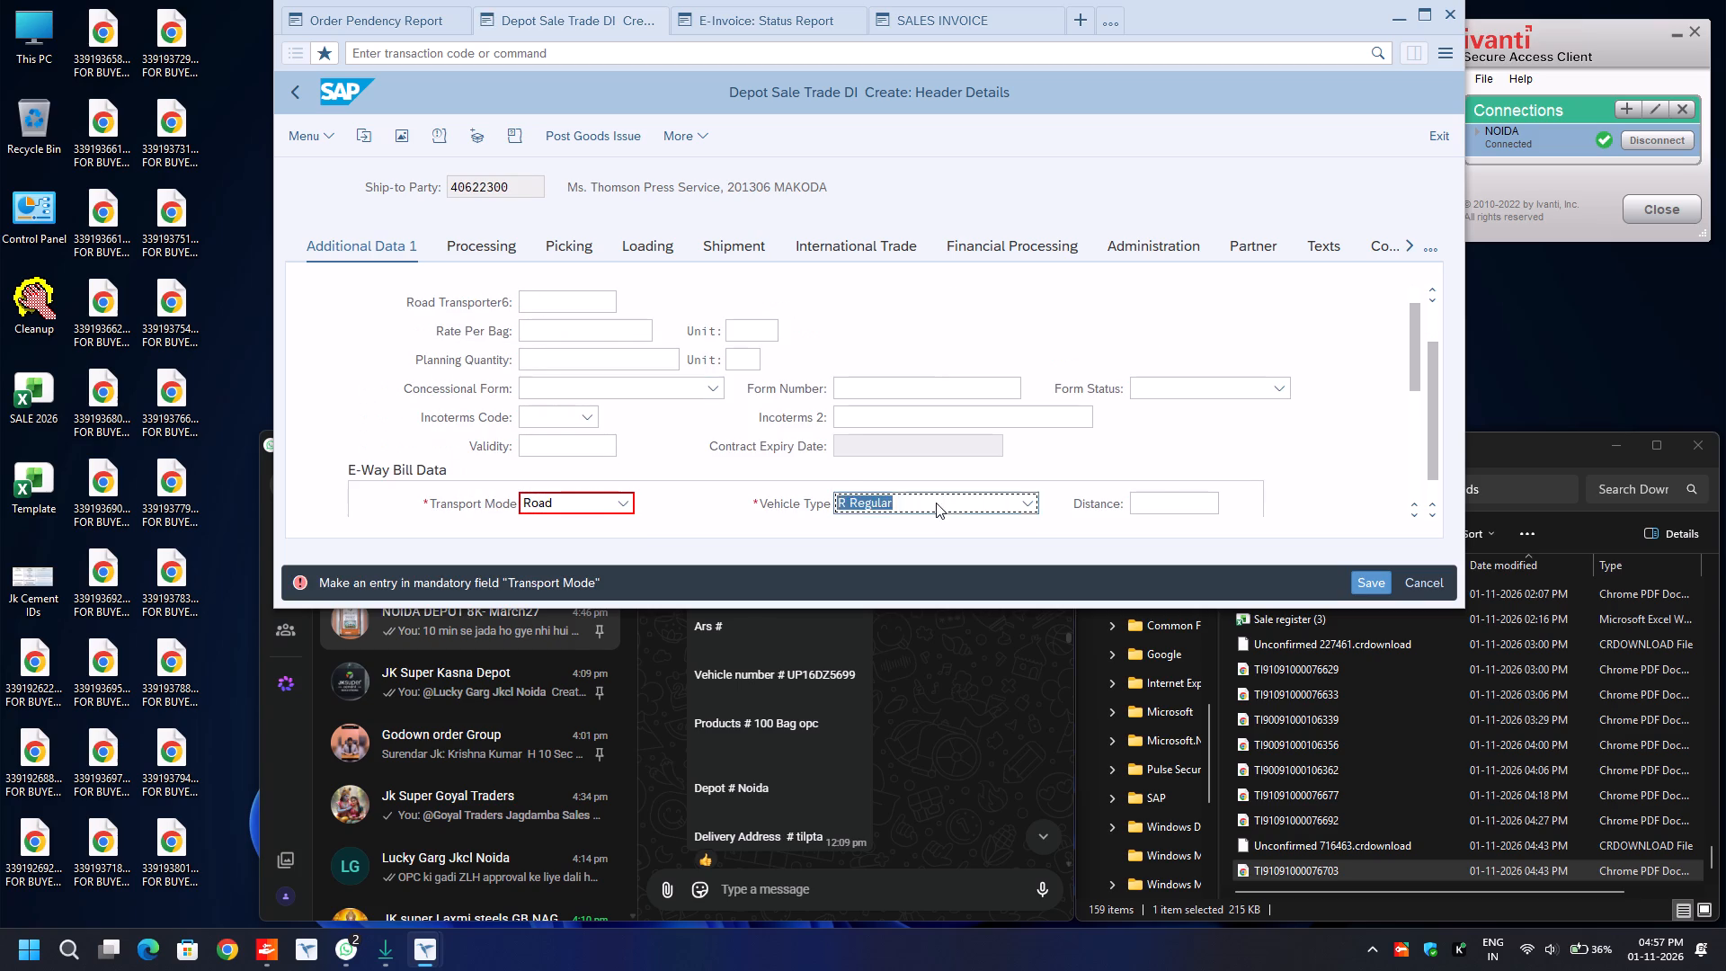
key("Tab")
key("BackSpace")
key("Down")
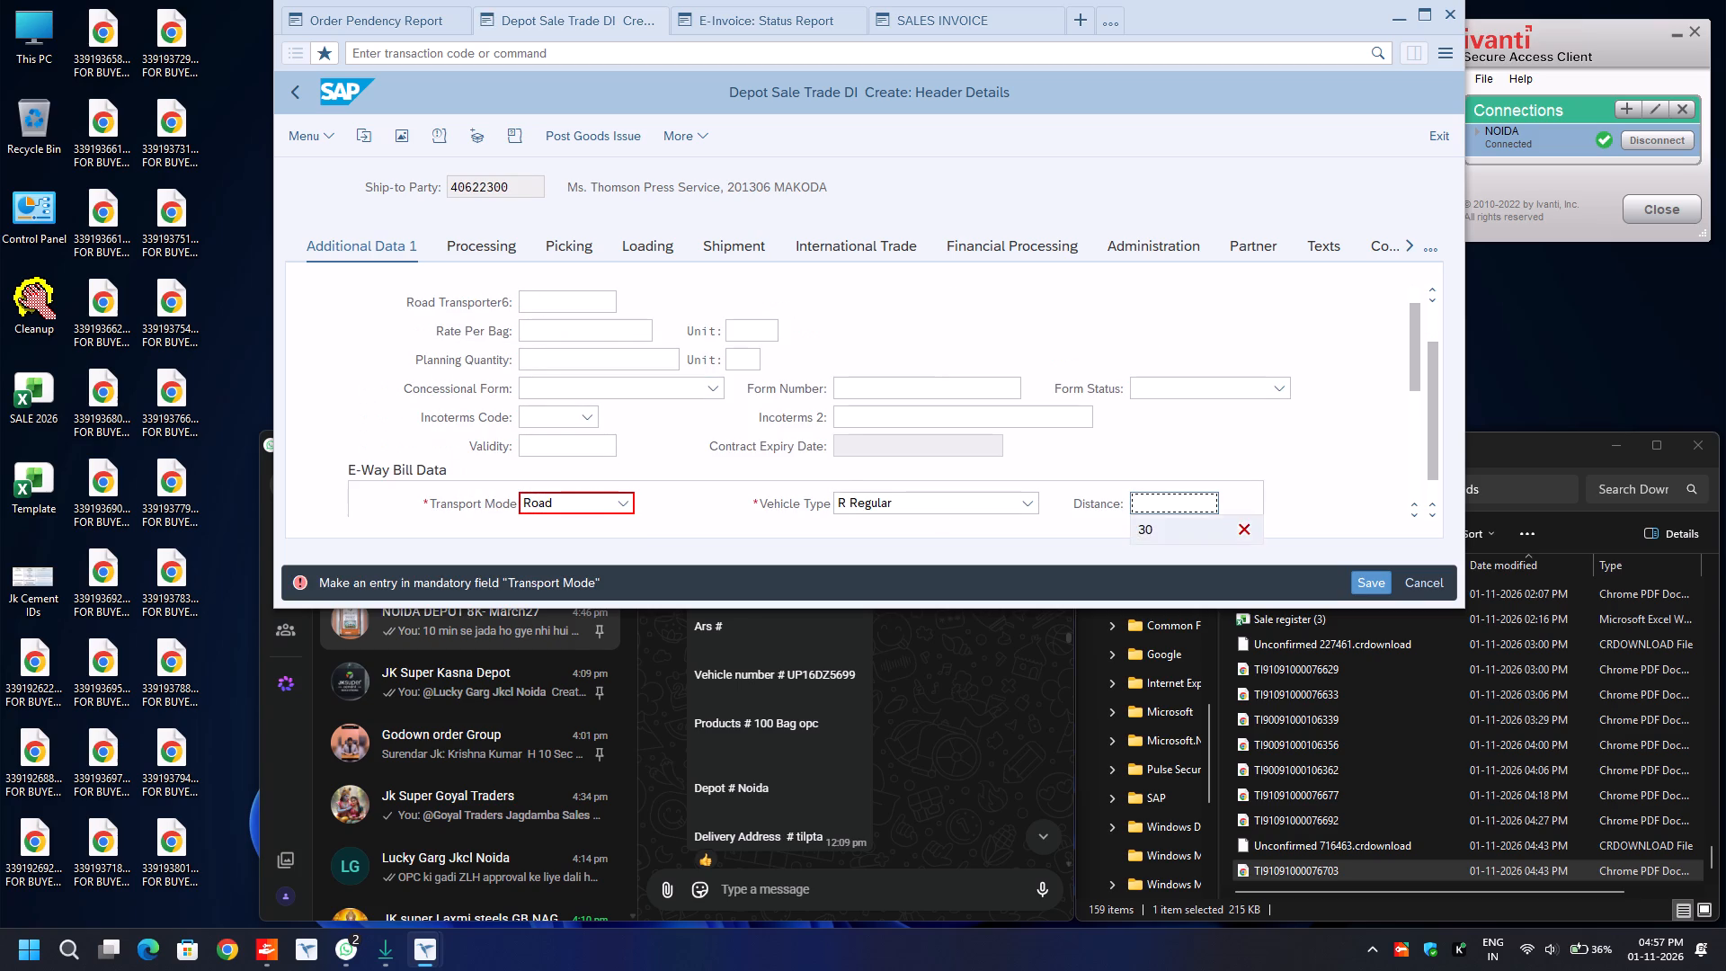
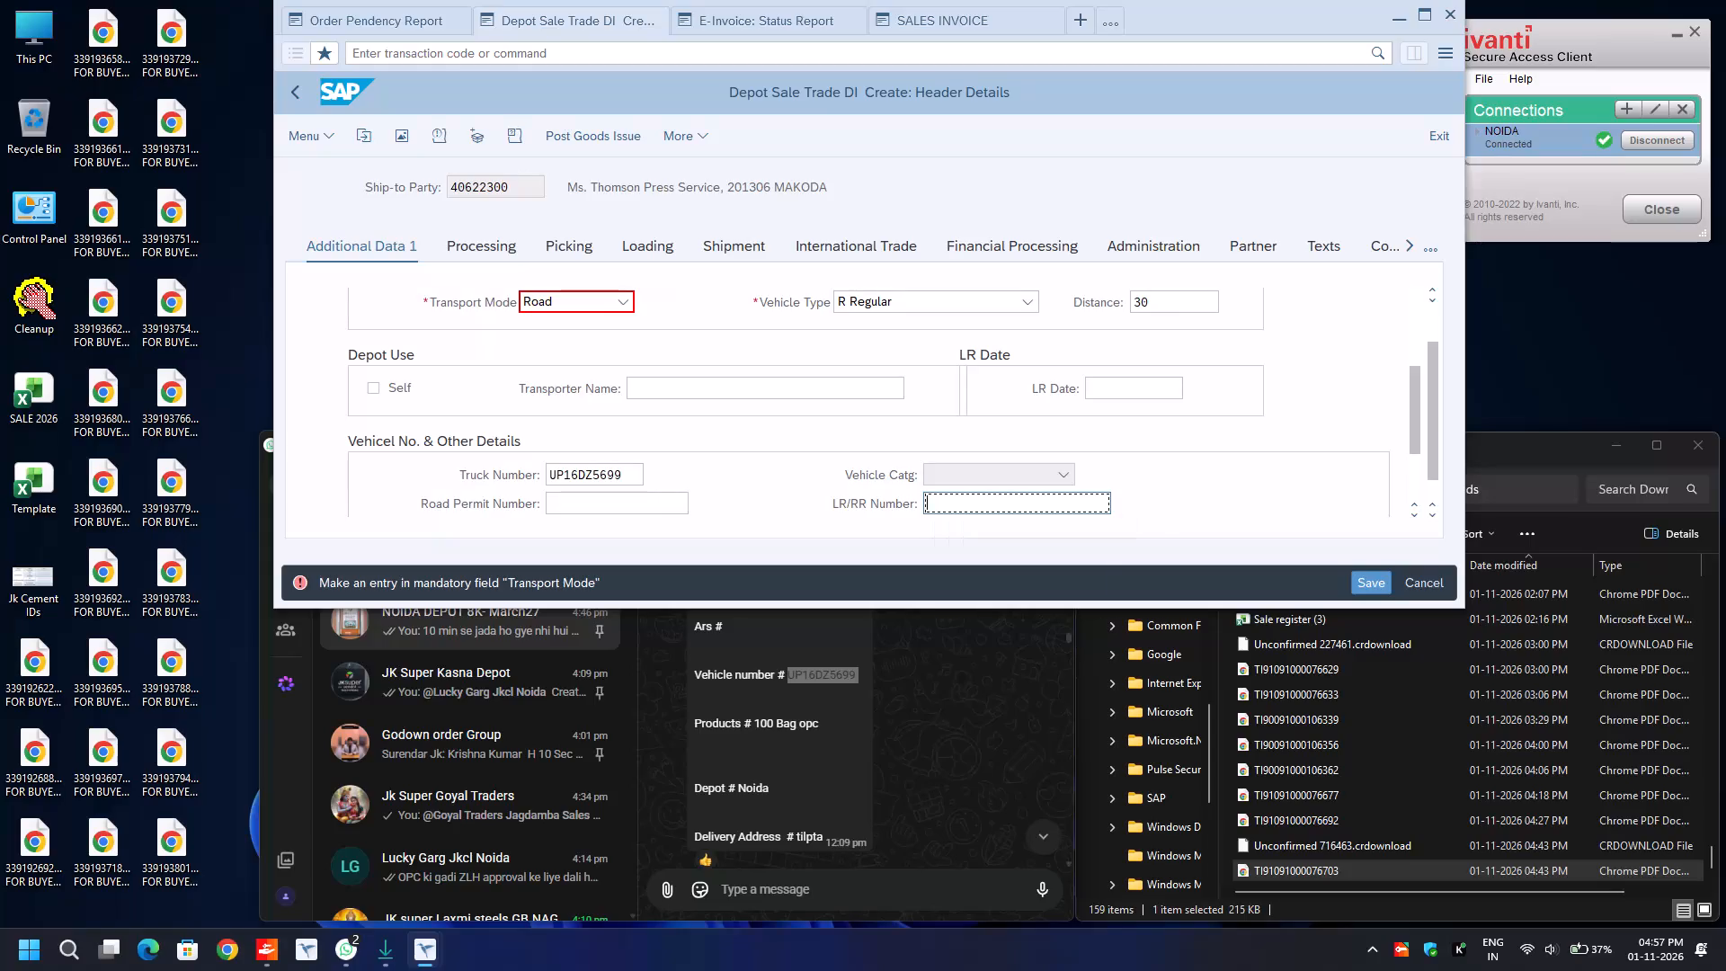
In the delivery header's shipment data, fill in ROUTE as the route from the remembered entries.
left_click(733, 244)
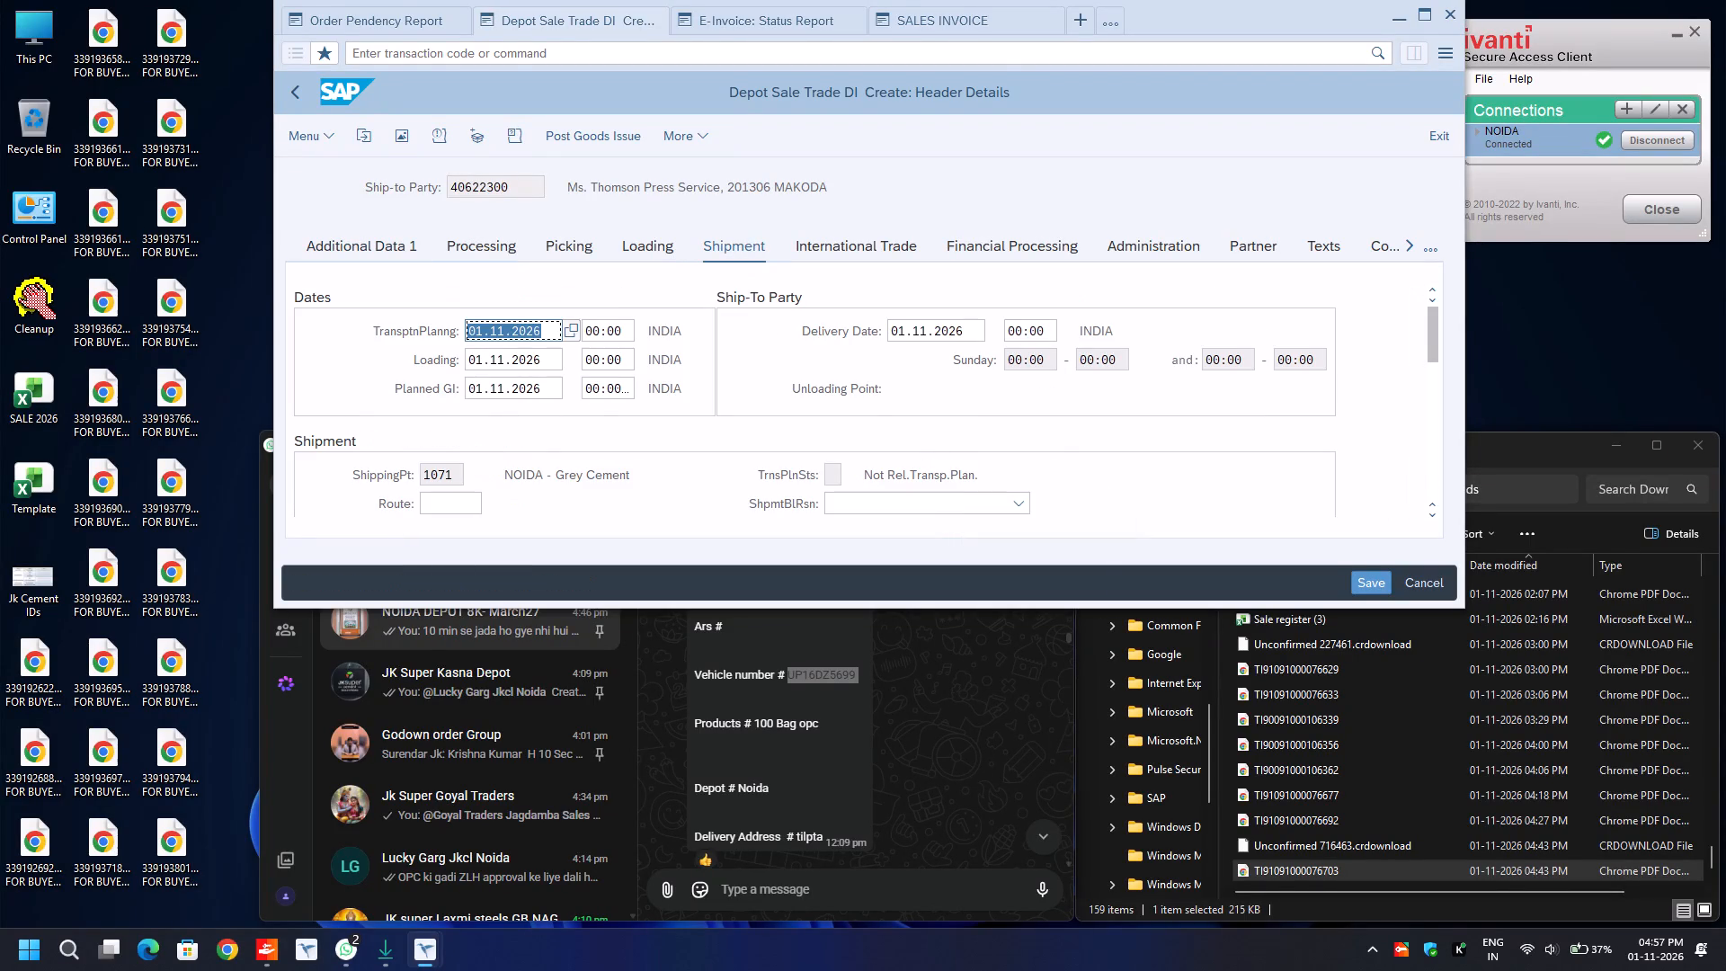
left_click(458, 496)
key("BackSpace")
key("Down")
key("Return")
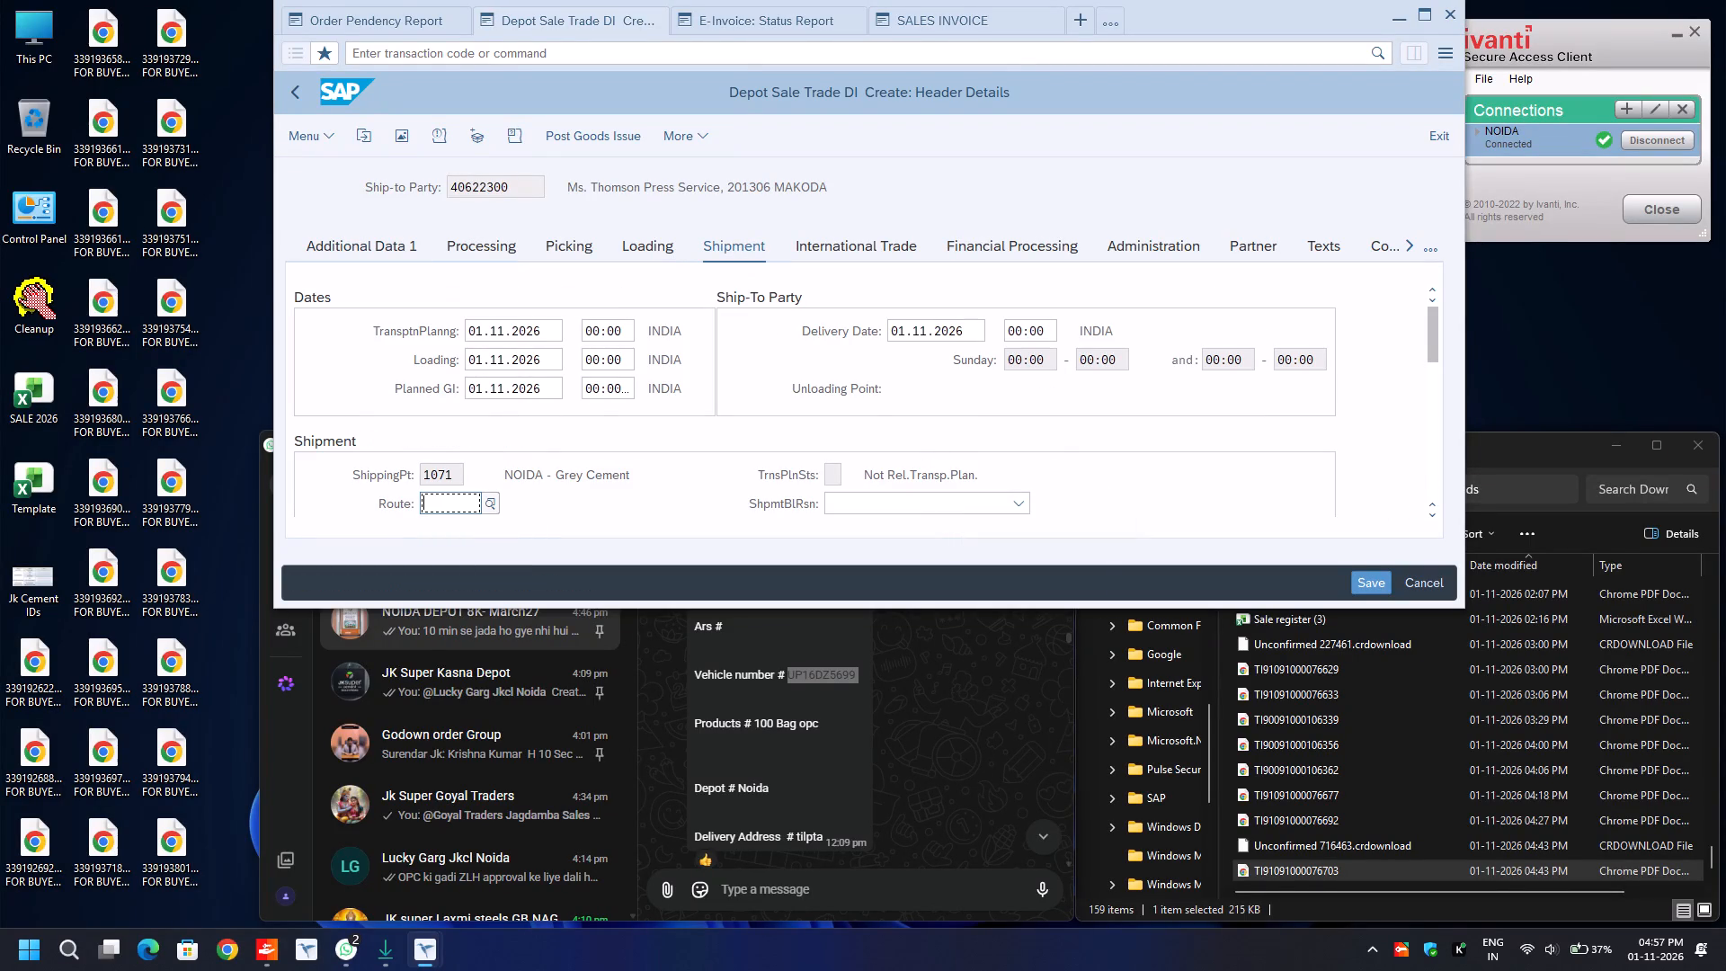
Review the e-way bill and vehicle details in the header's additional data, then return to the delivery overview.
left_click(383, 245)
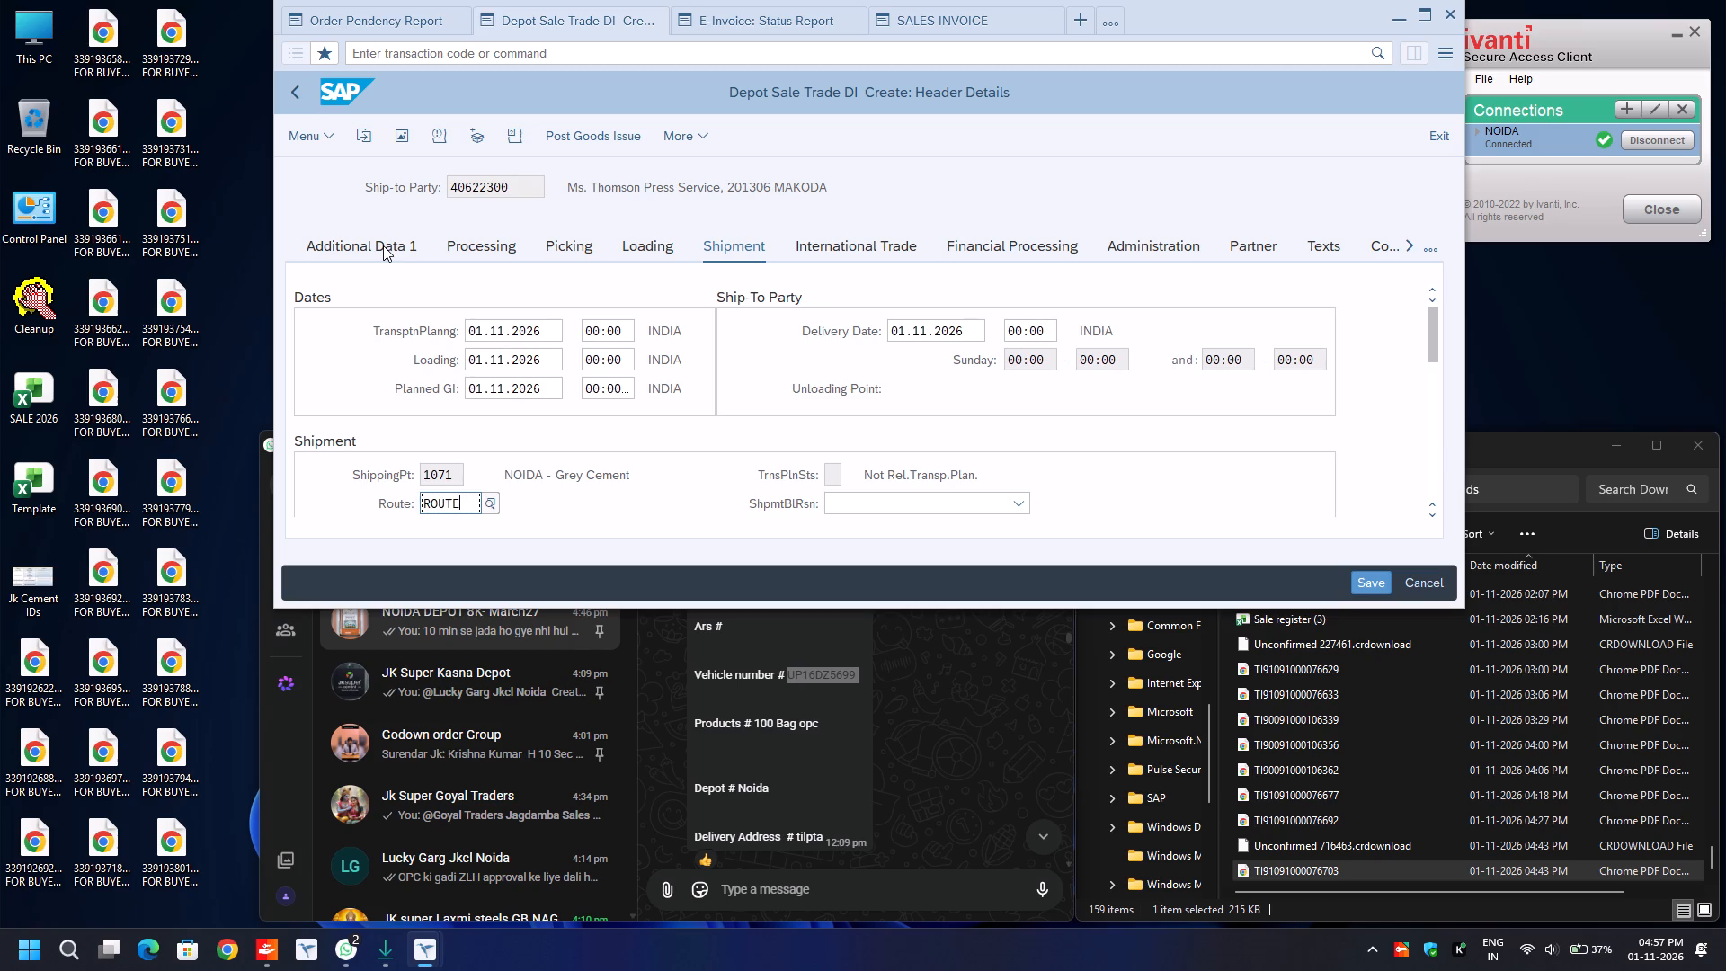
scroll(792, 386, "down", 2)
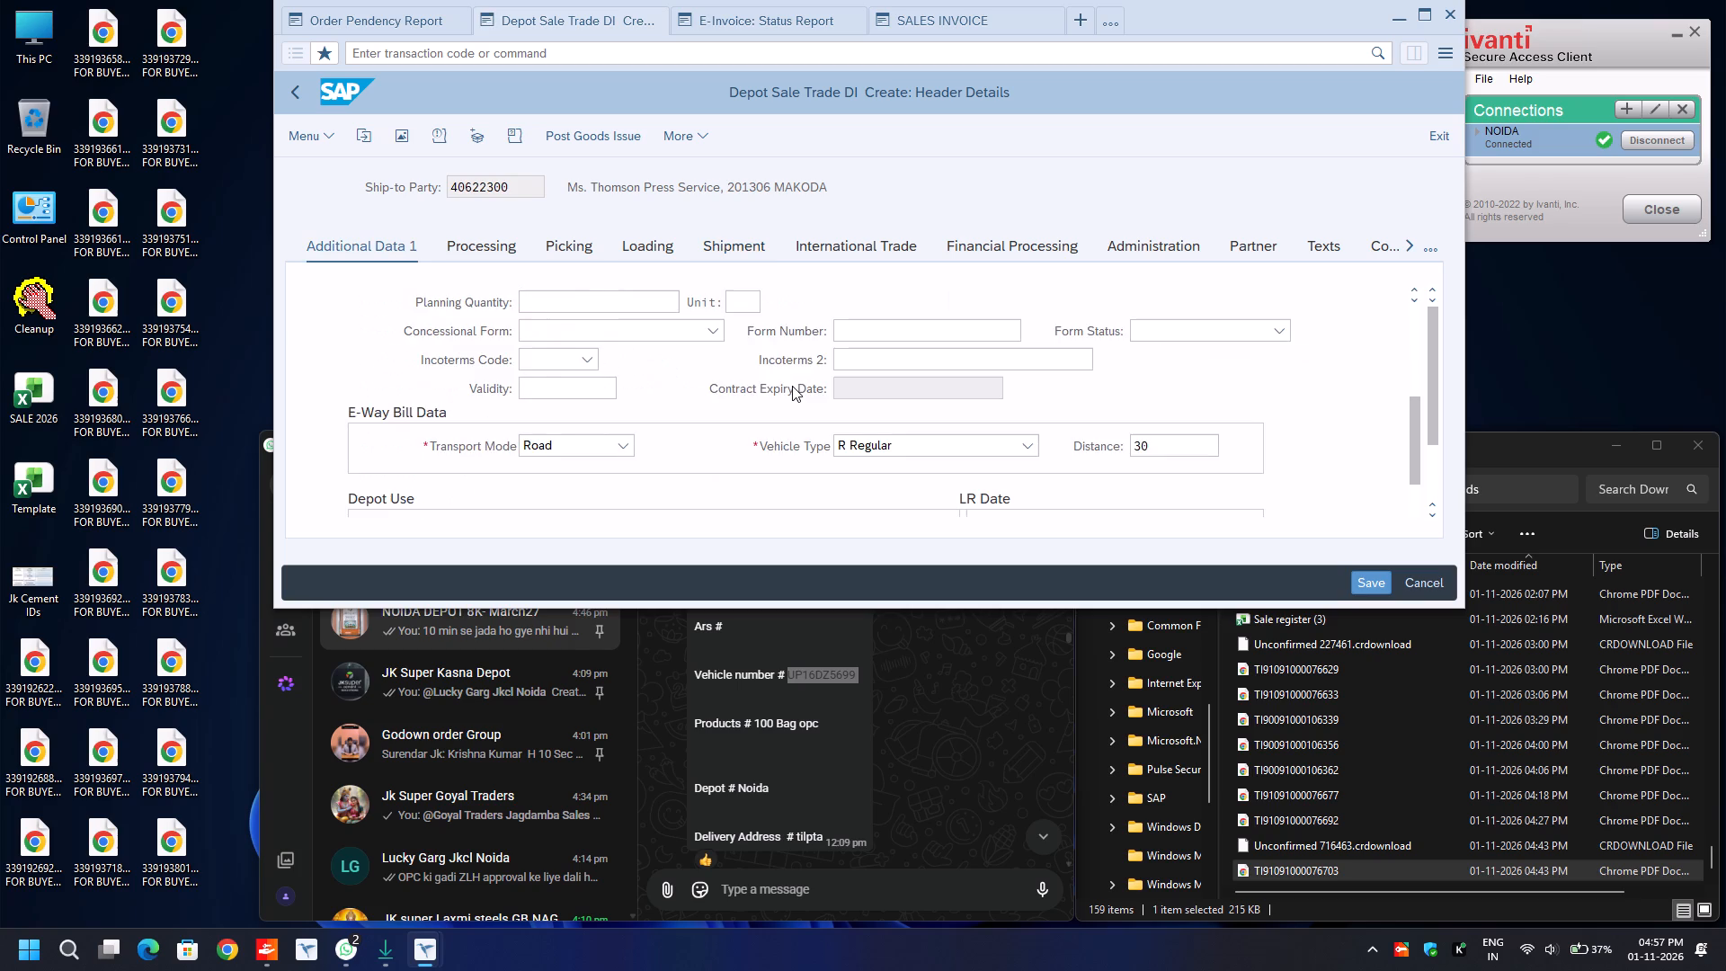
scroll(792, 386, "down", 1)
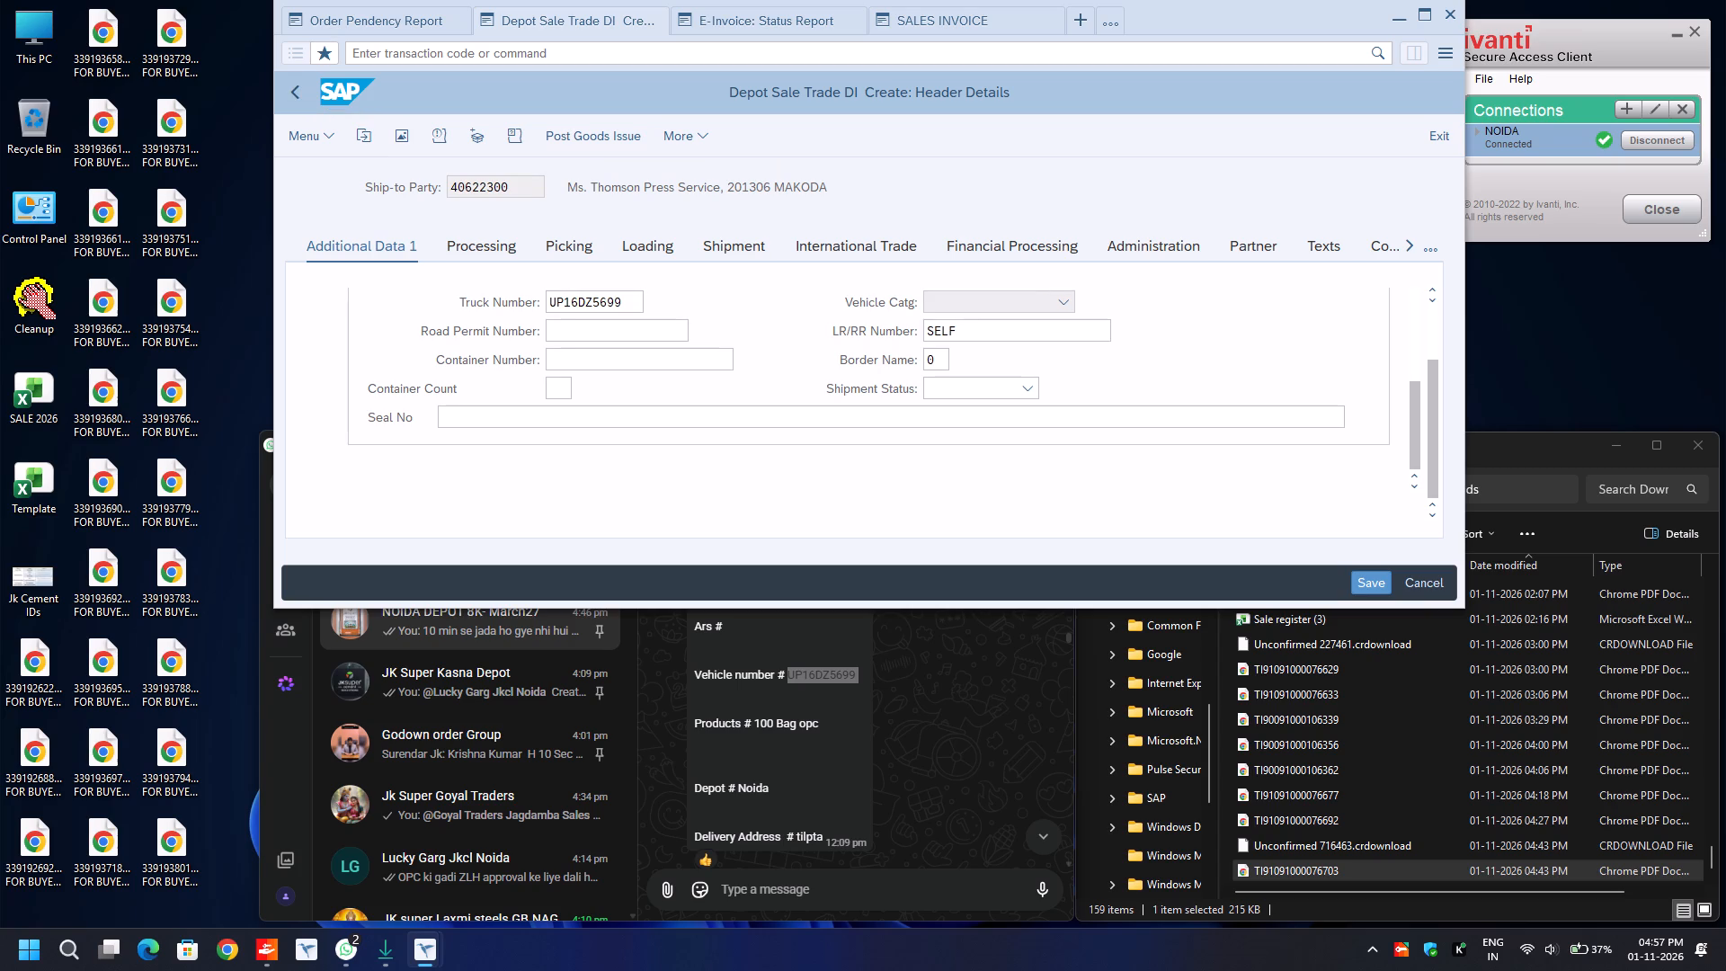
left_click(301, 88)
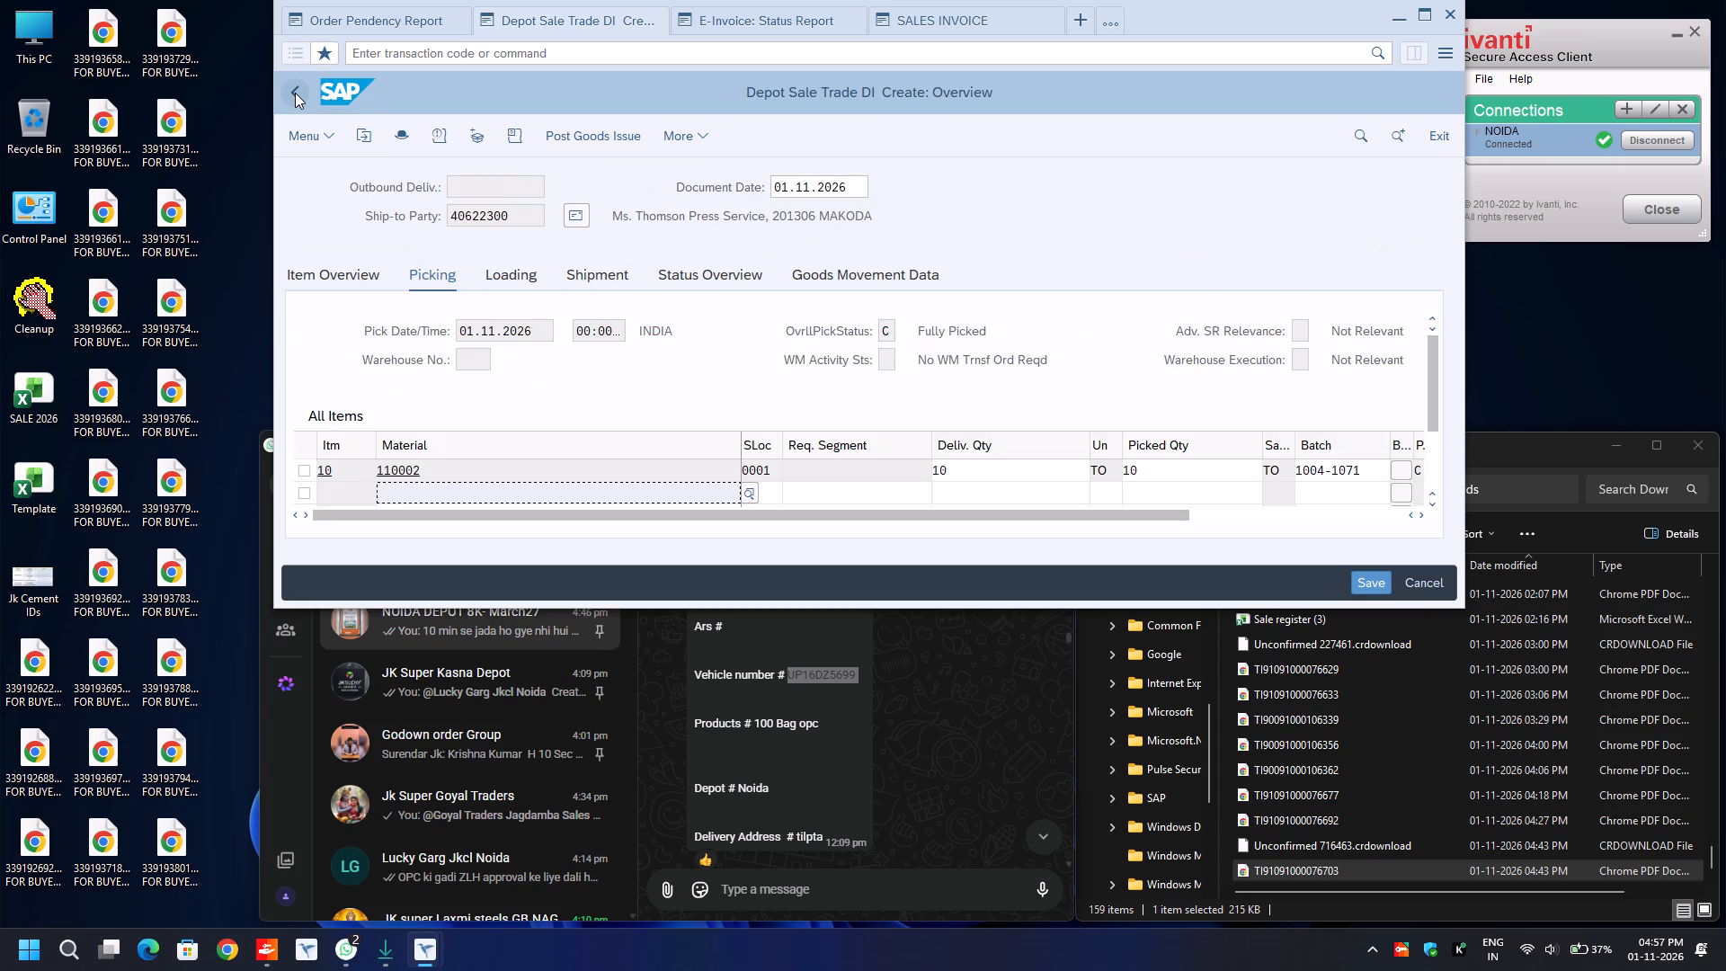
In the picking data for material 110002, set both the delivery quantity and the picked quantity to 5.
left_click(990, 469)
key("BackSpace")
key("BackSpace")
key("5")
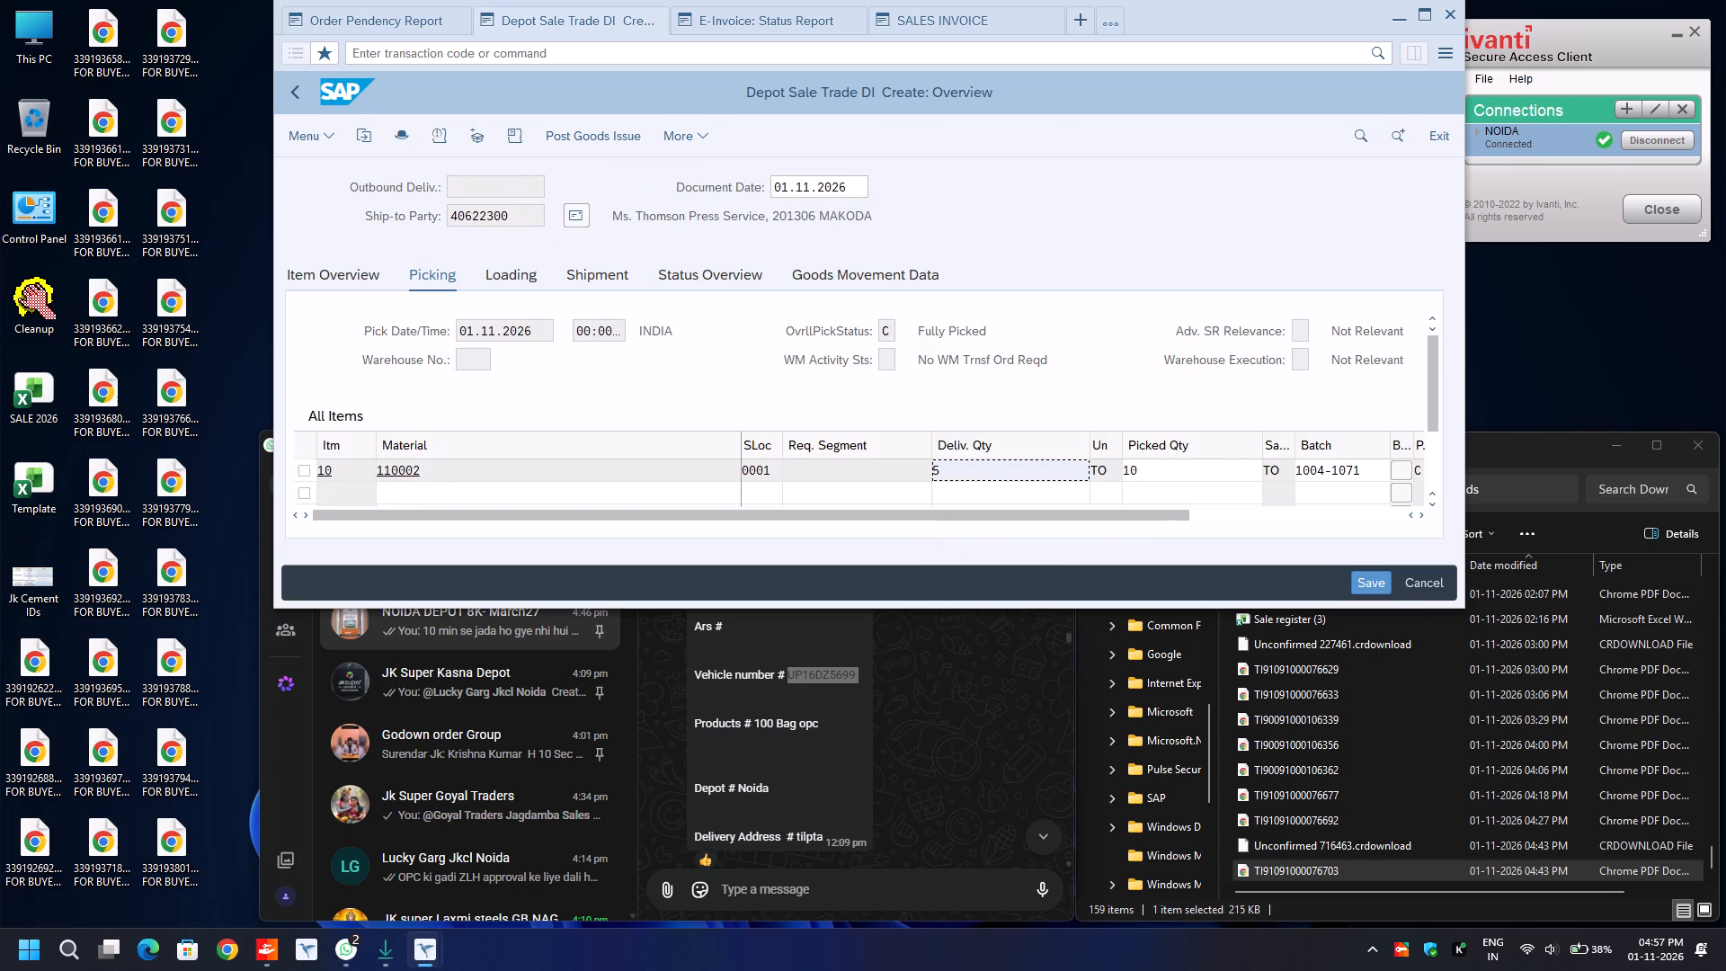
key("Tab")
key("5")
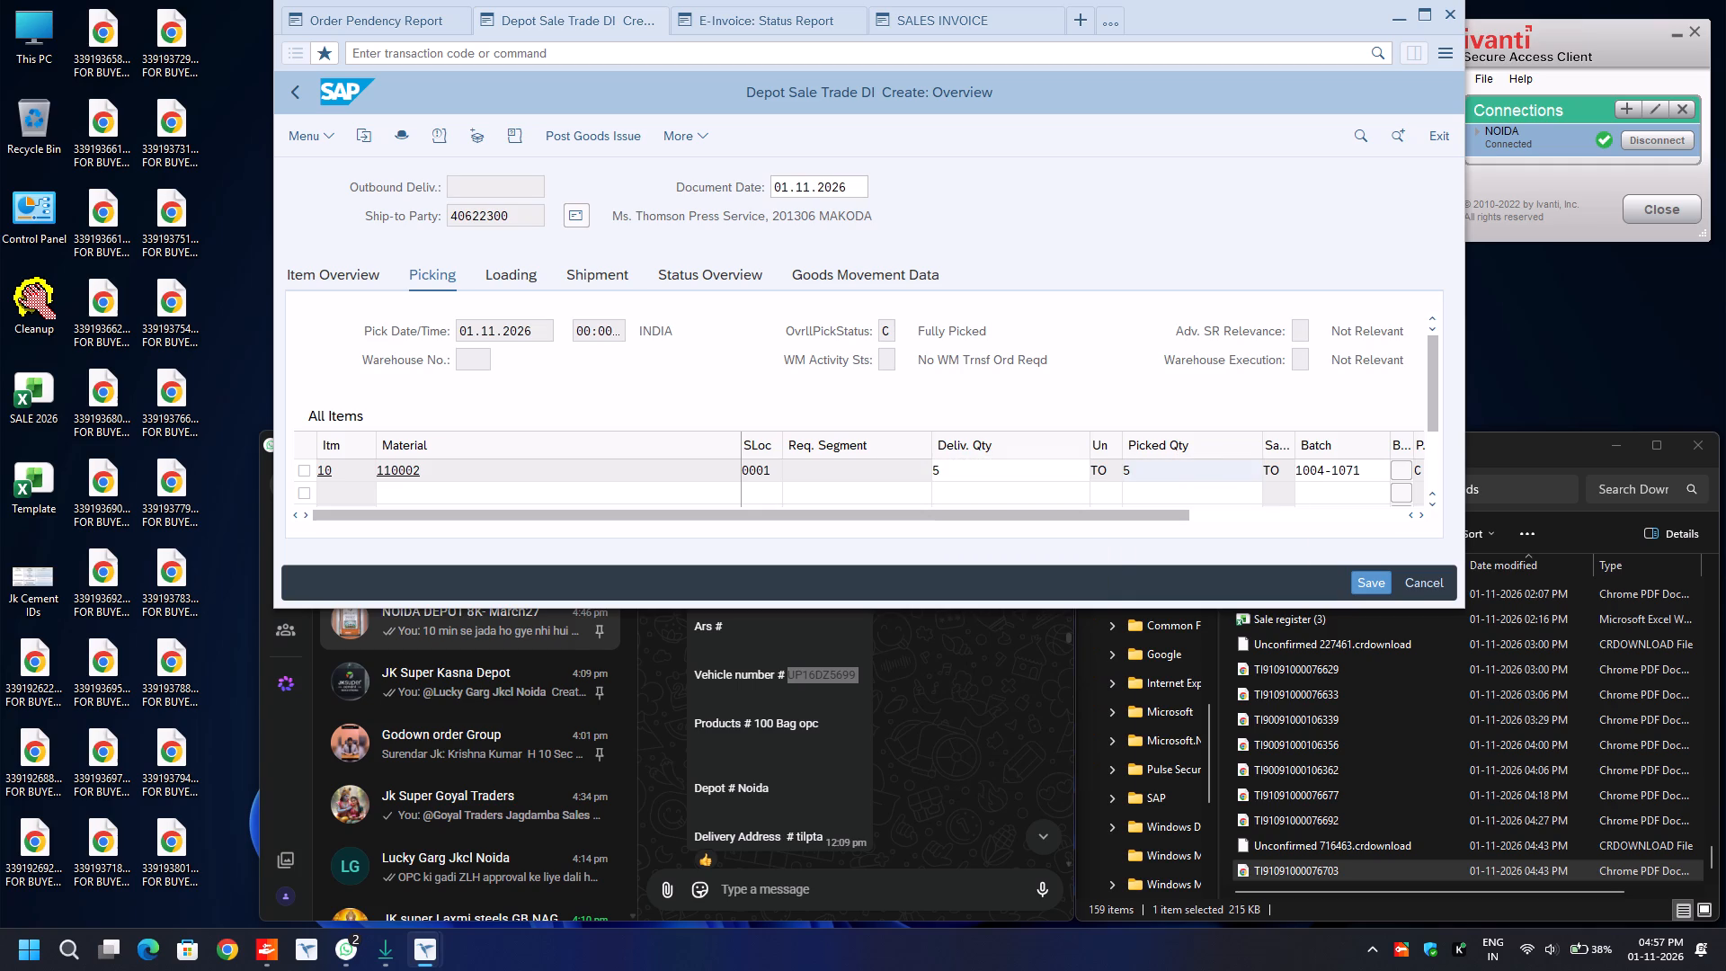
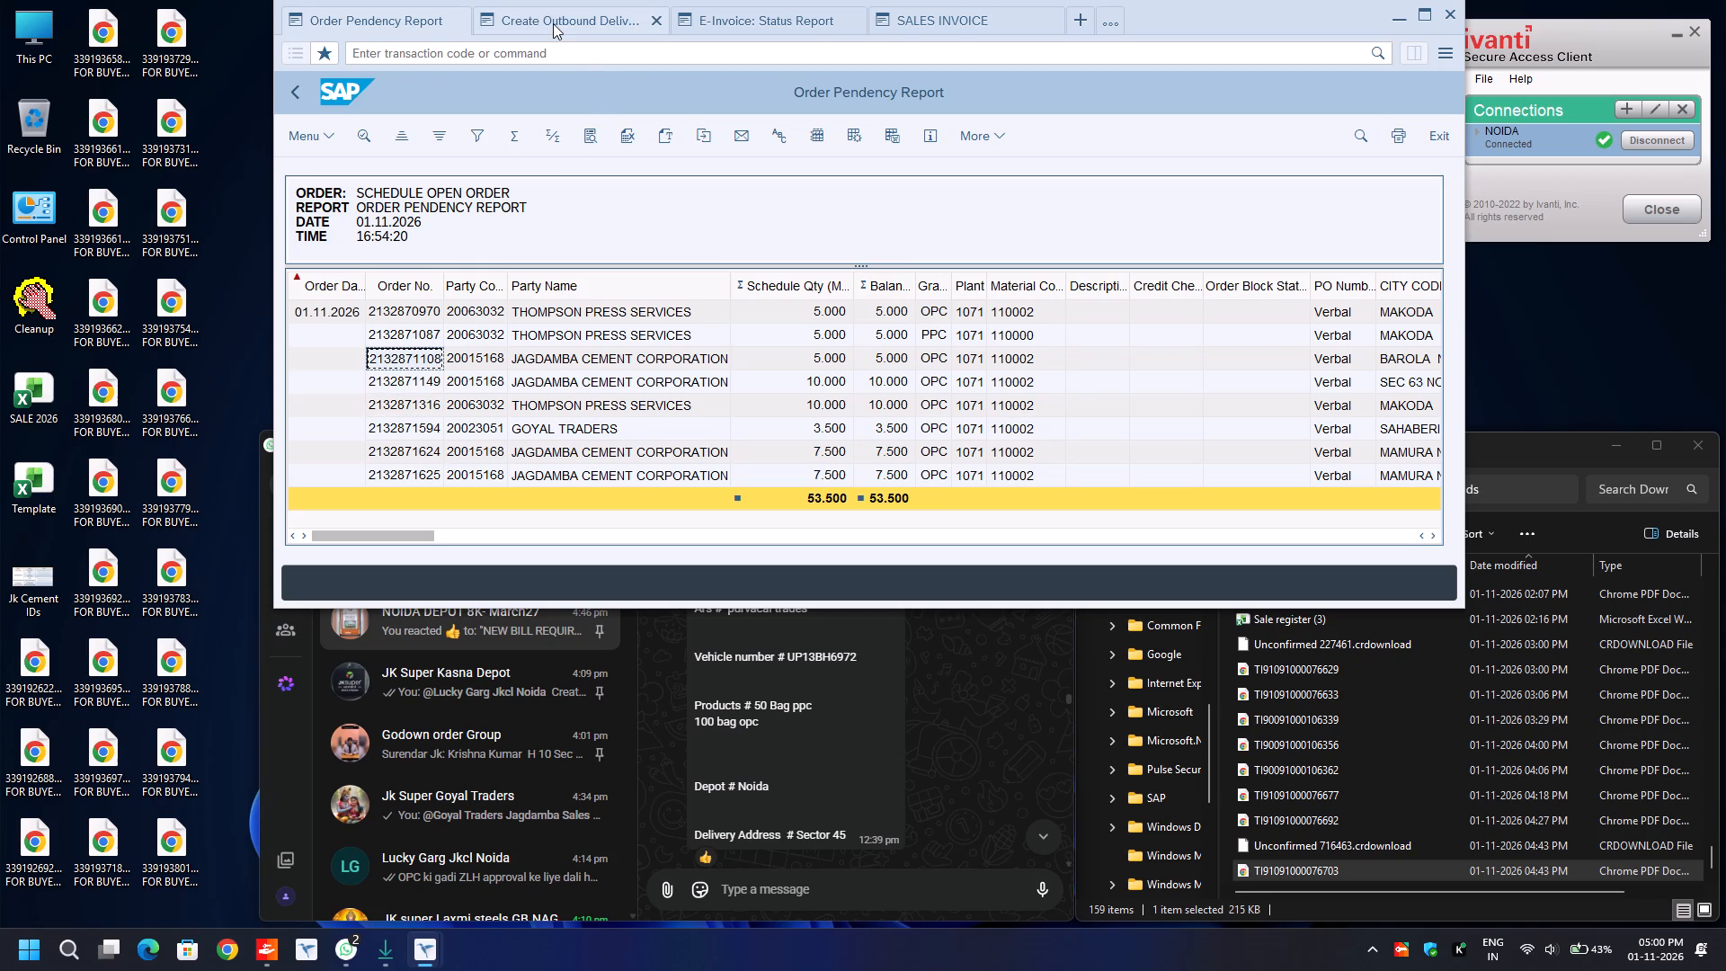
left_click(552, 22)
key("ctrl+a")
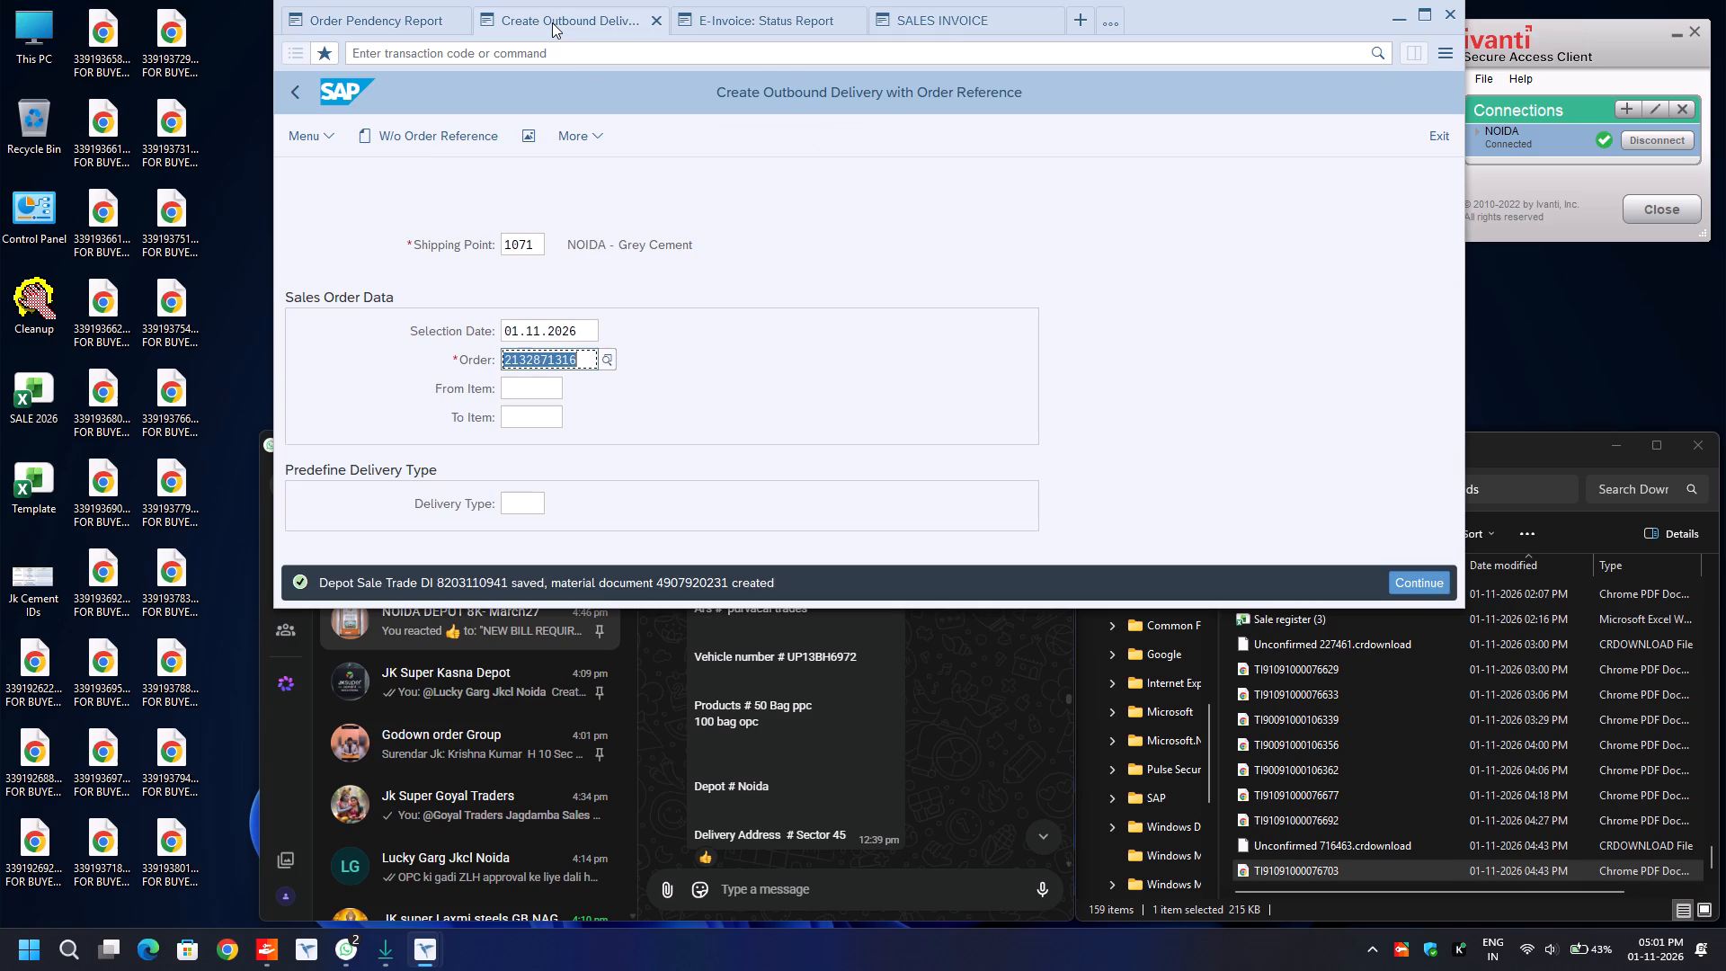
key("ctrl+v")
key("Return")
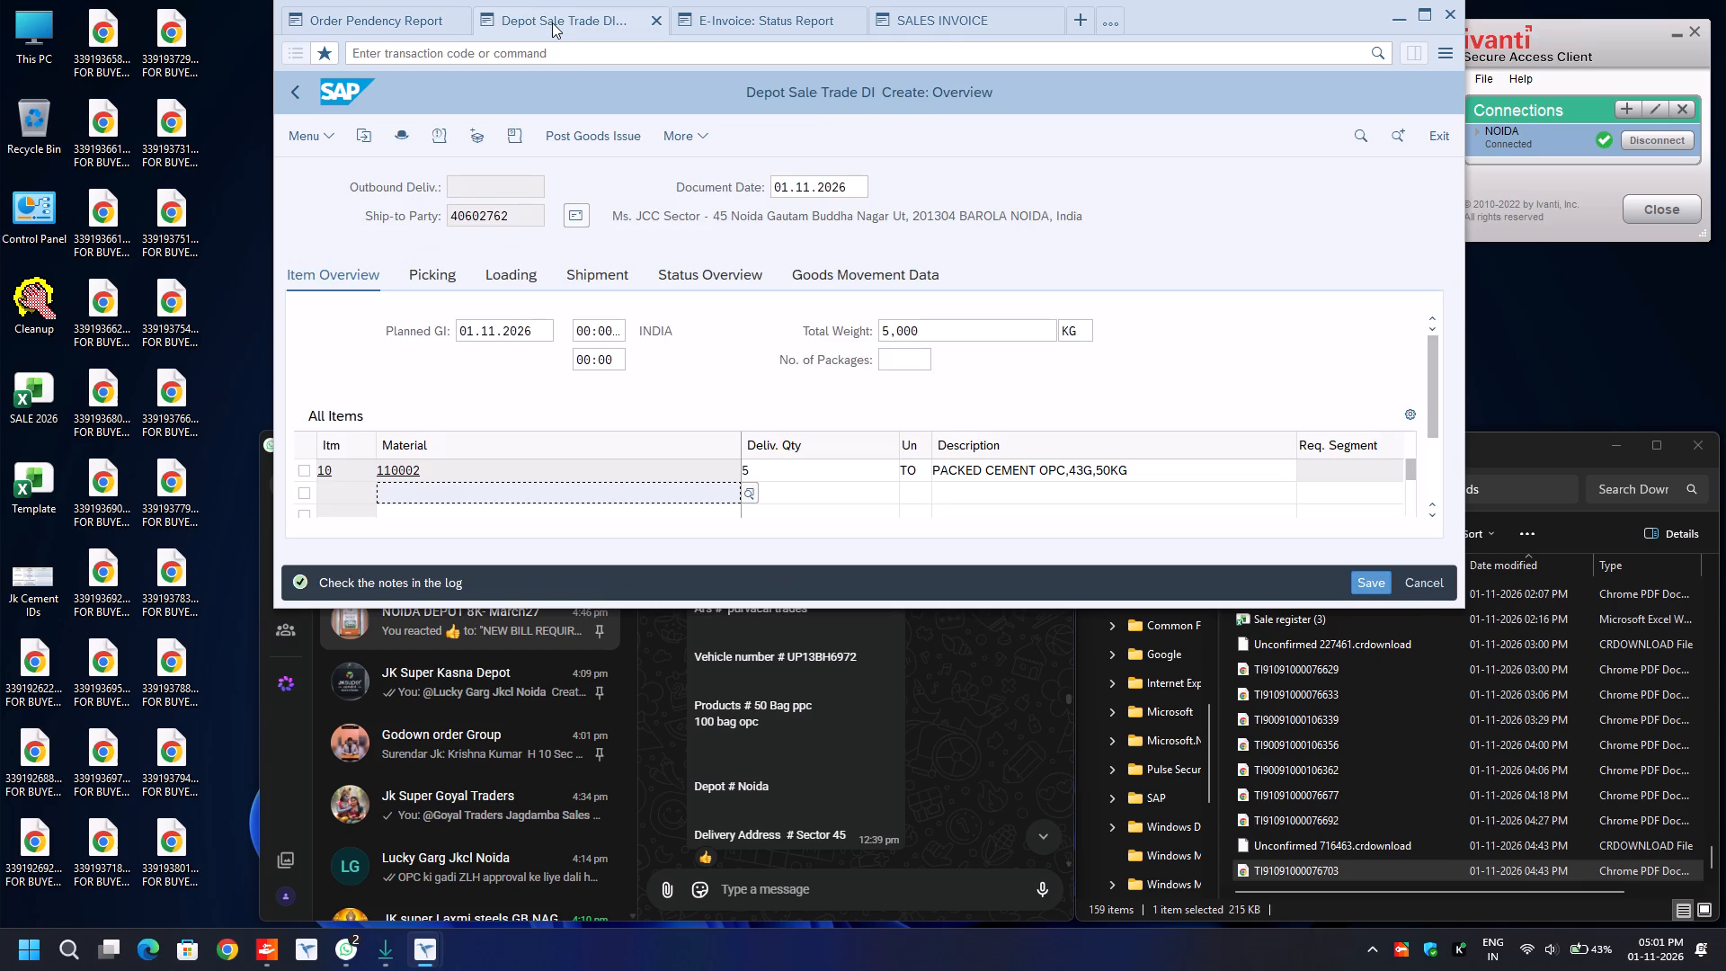
In the picking data for material 110002, set the picked quantity to 5 and the batch to 1004-1071.
left_click(446, 280)
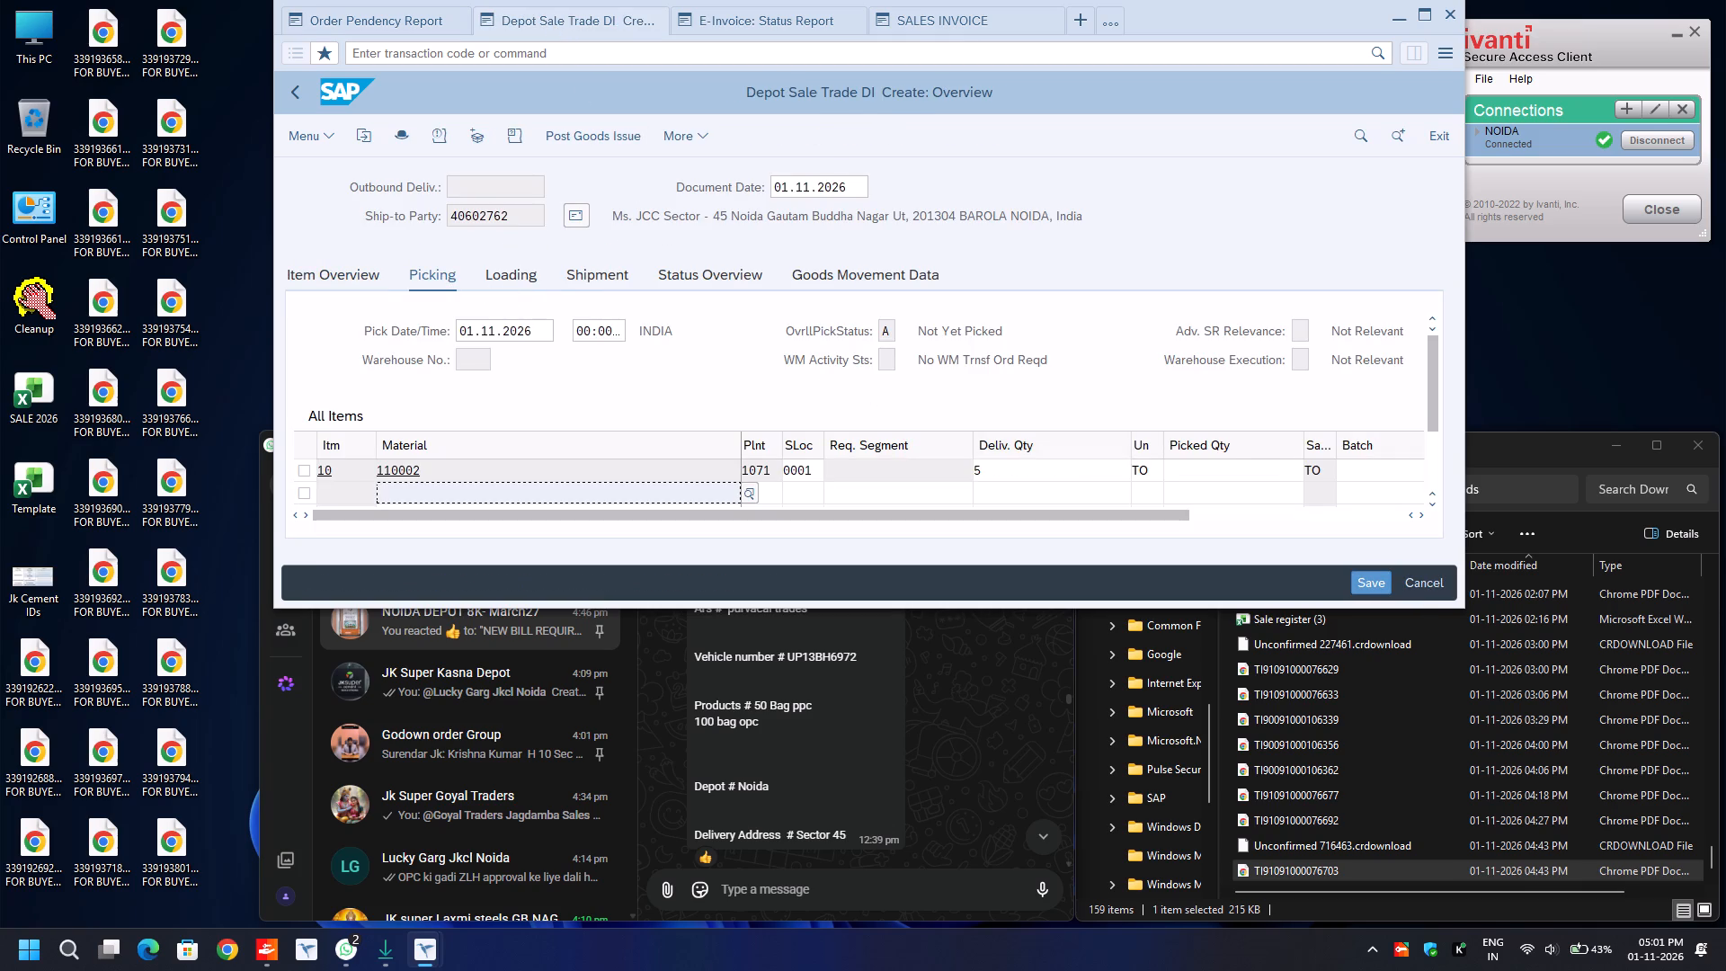
left_click(1232, 472)
key("5")
key("Tab")
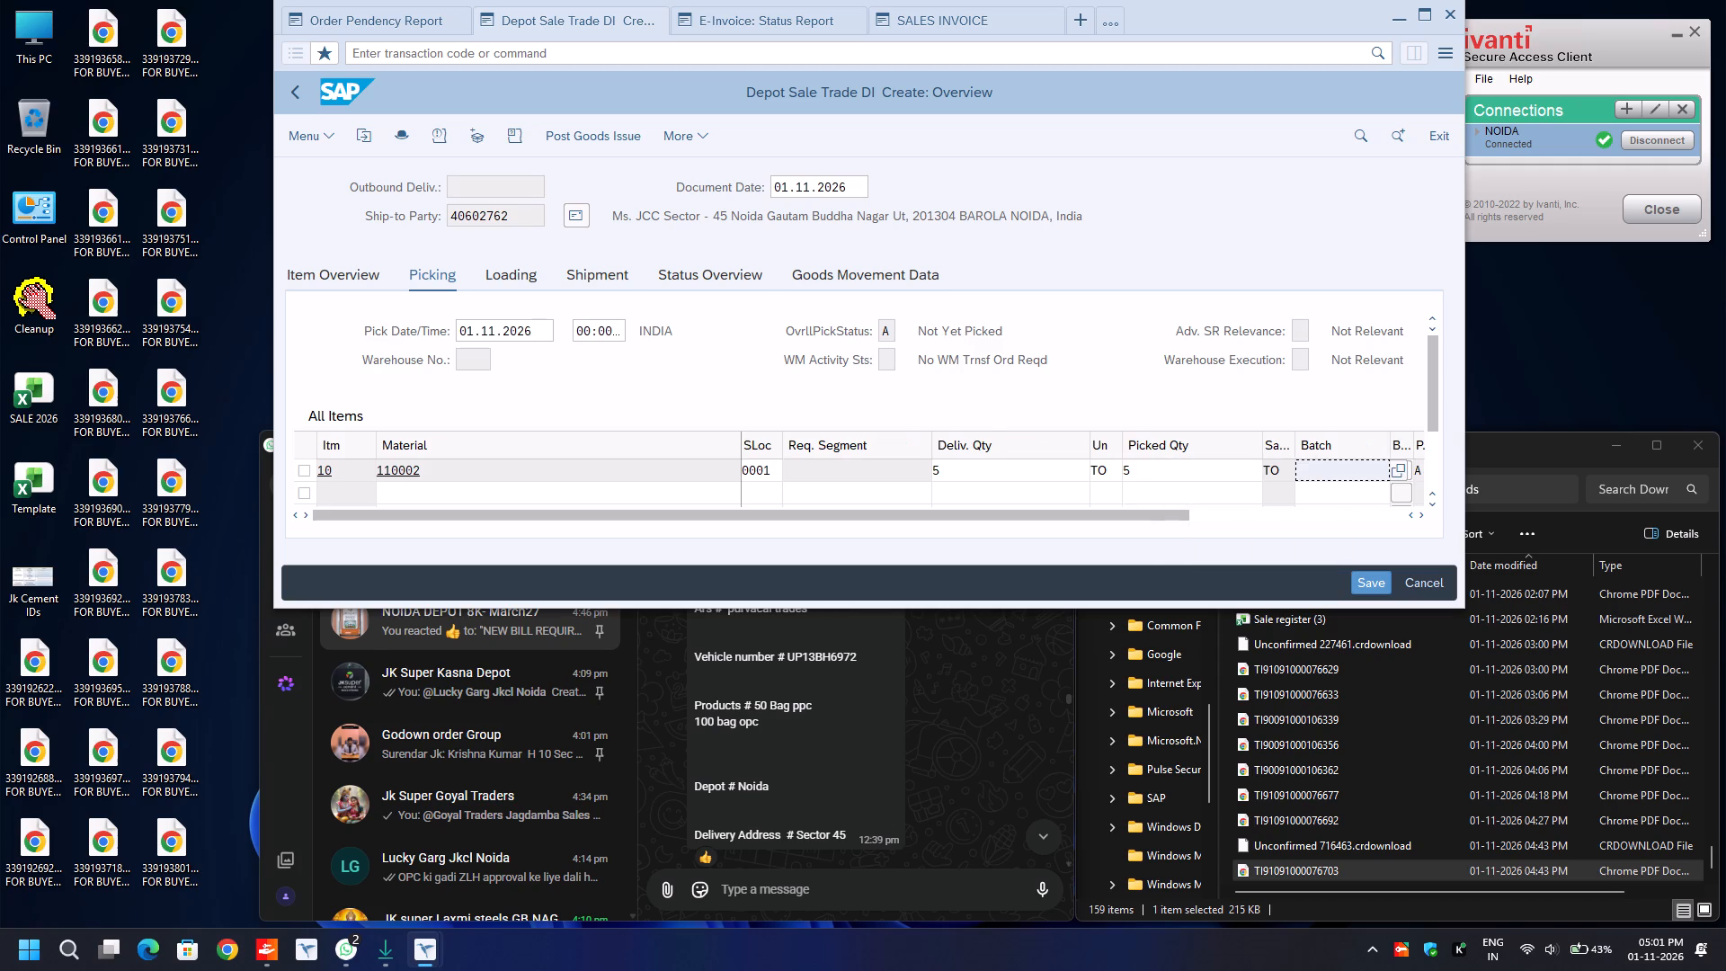
type("103")
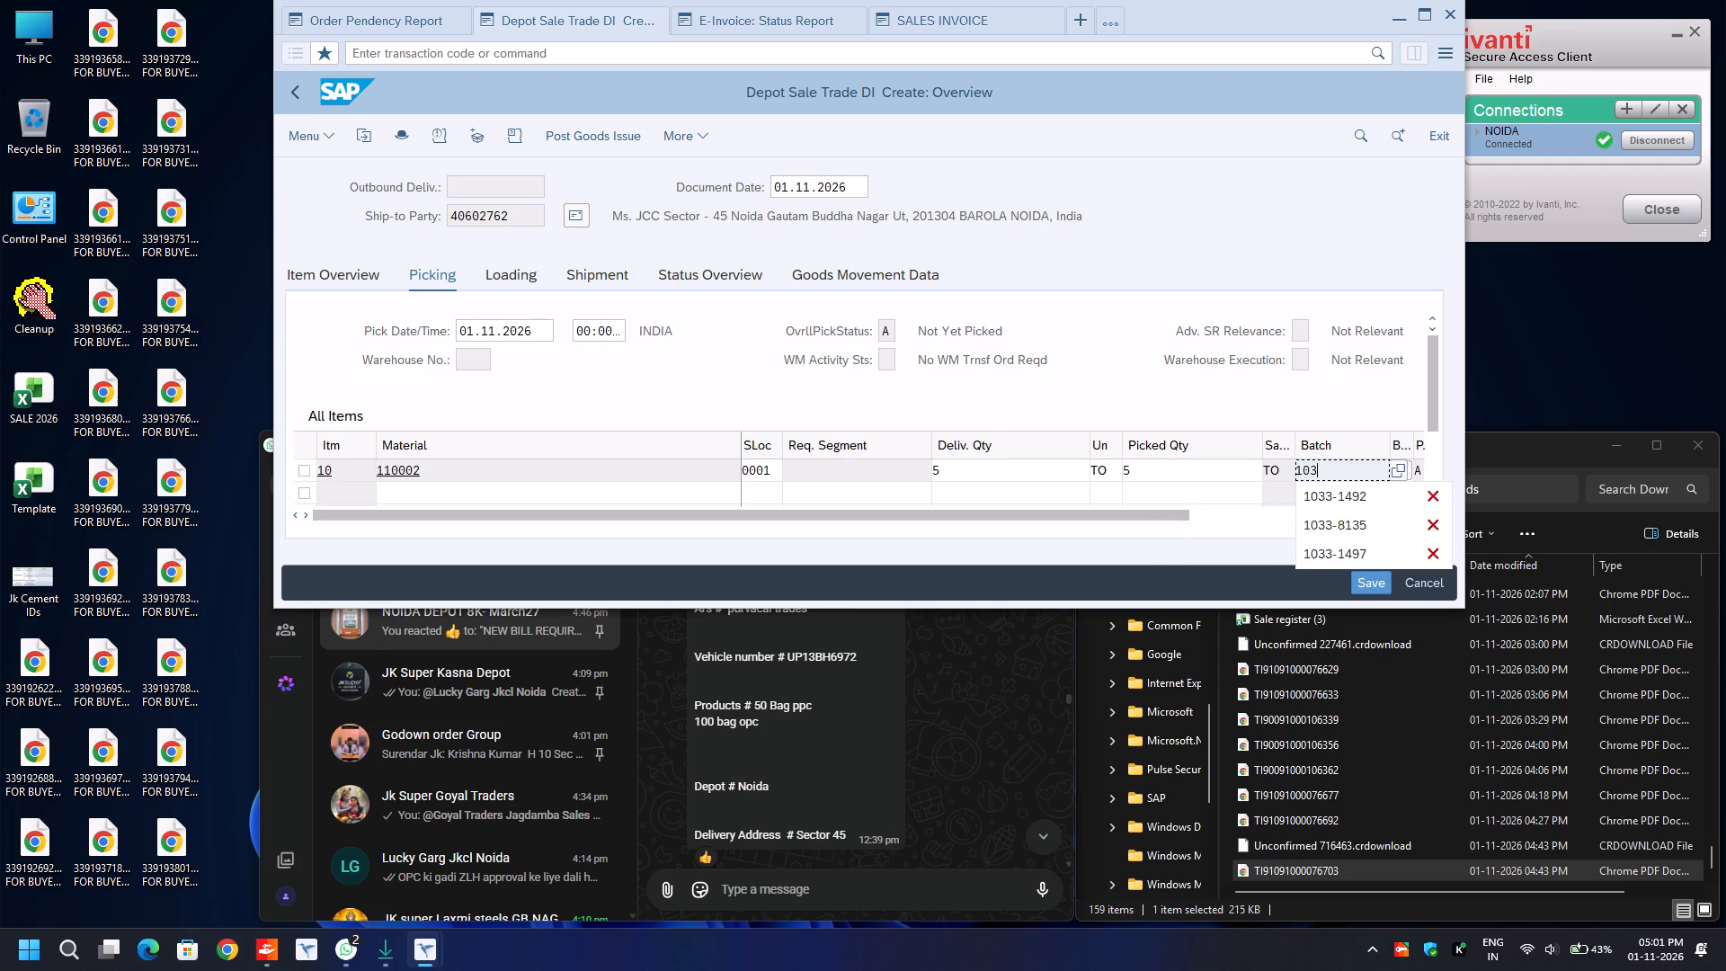
key("BackSpace")
key("BackSpace")
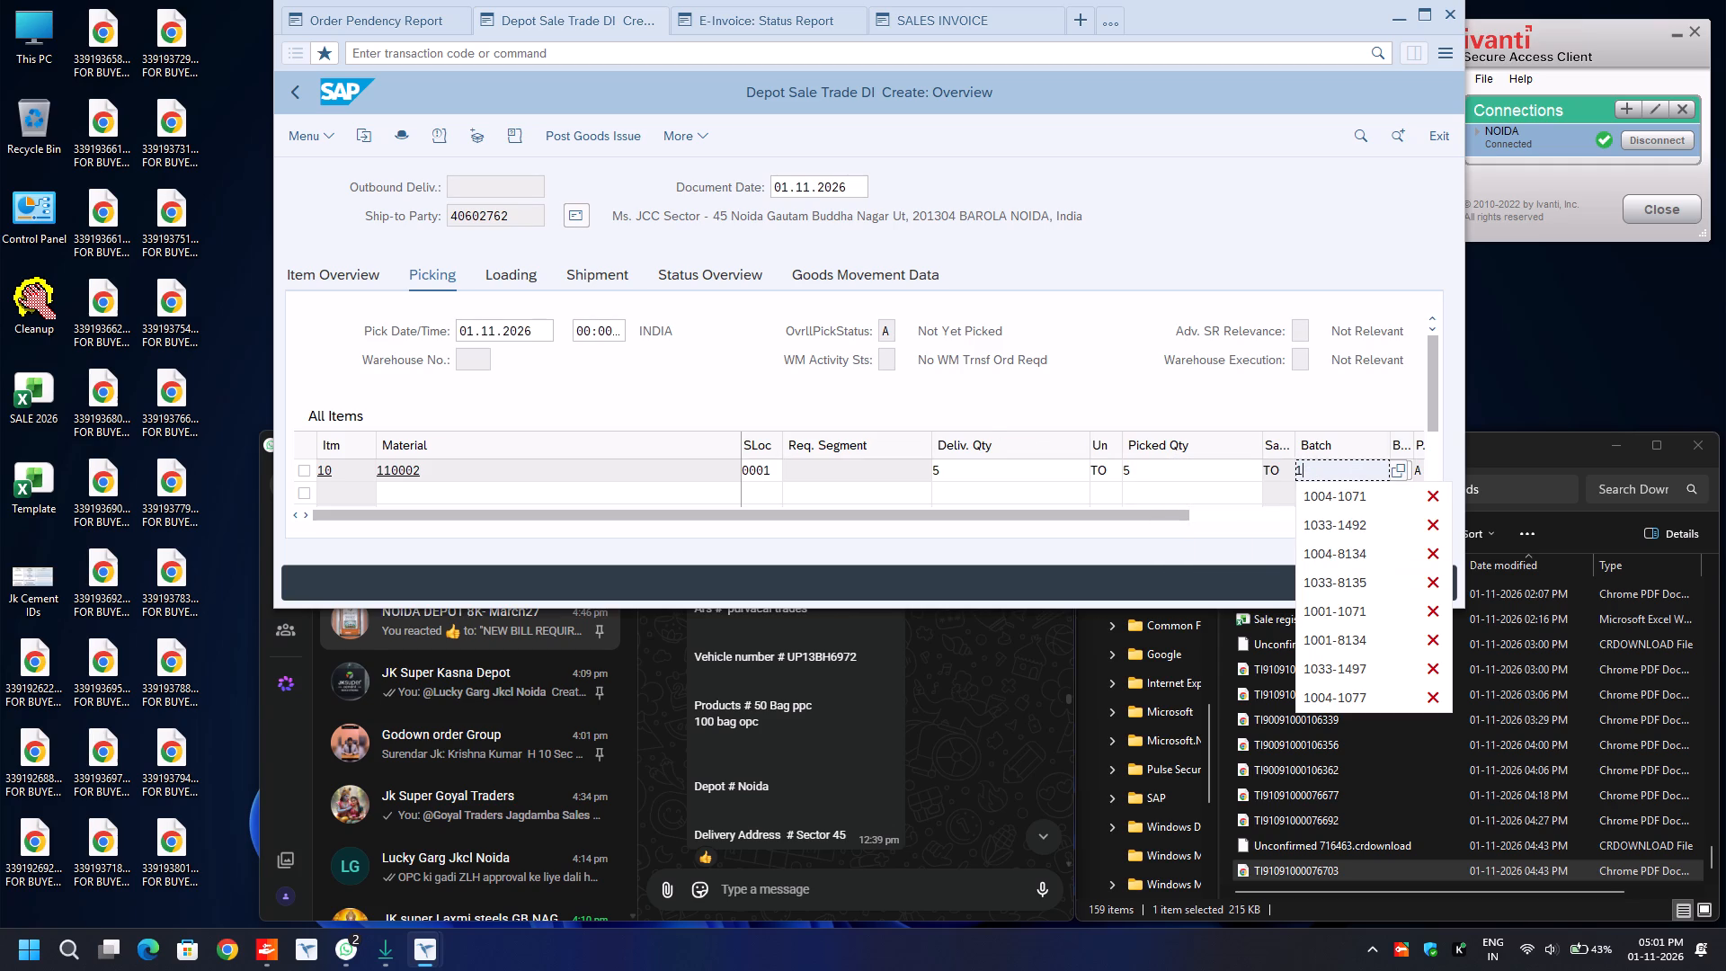
key("Down")
key("Return")
In the delivery header's additional data, set the transport mode to ROAD and Road Transporter1 to 220000967.
key("F8")
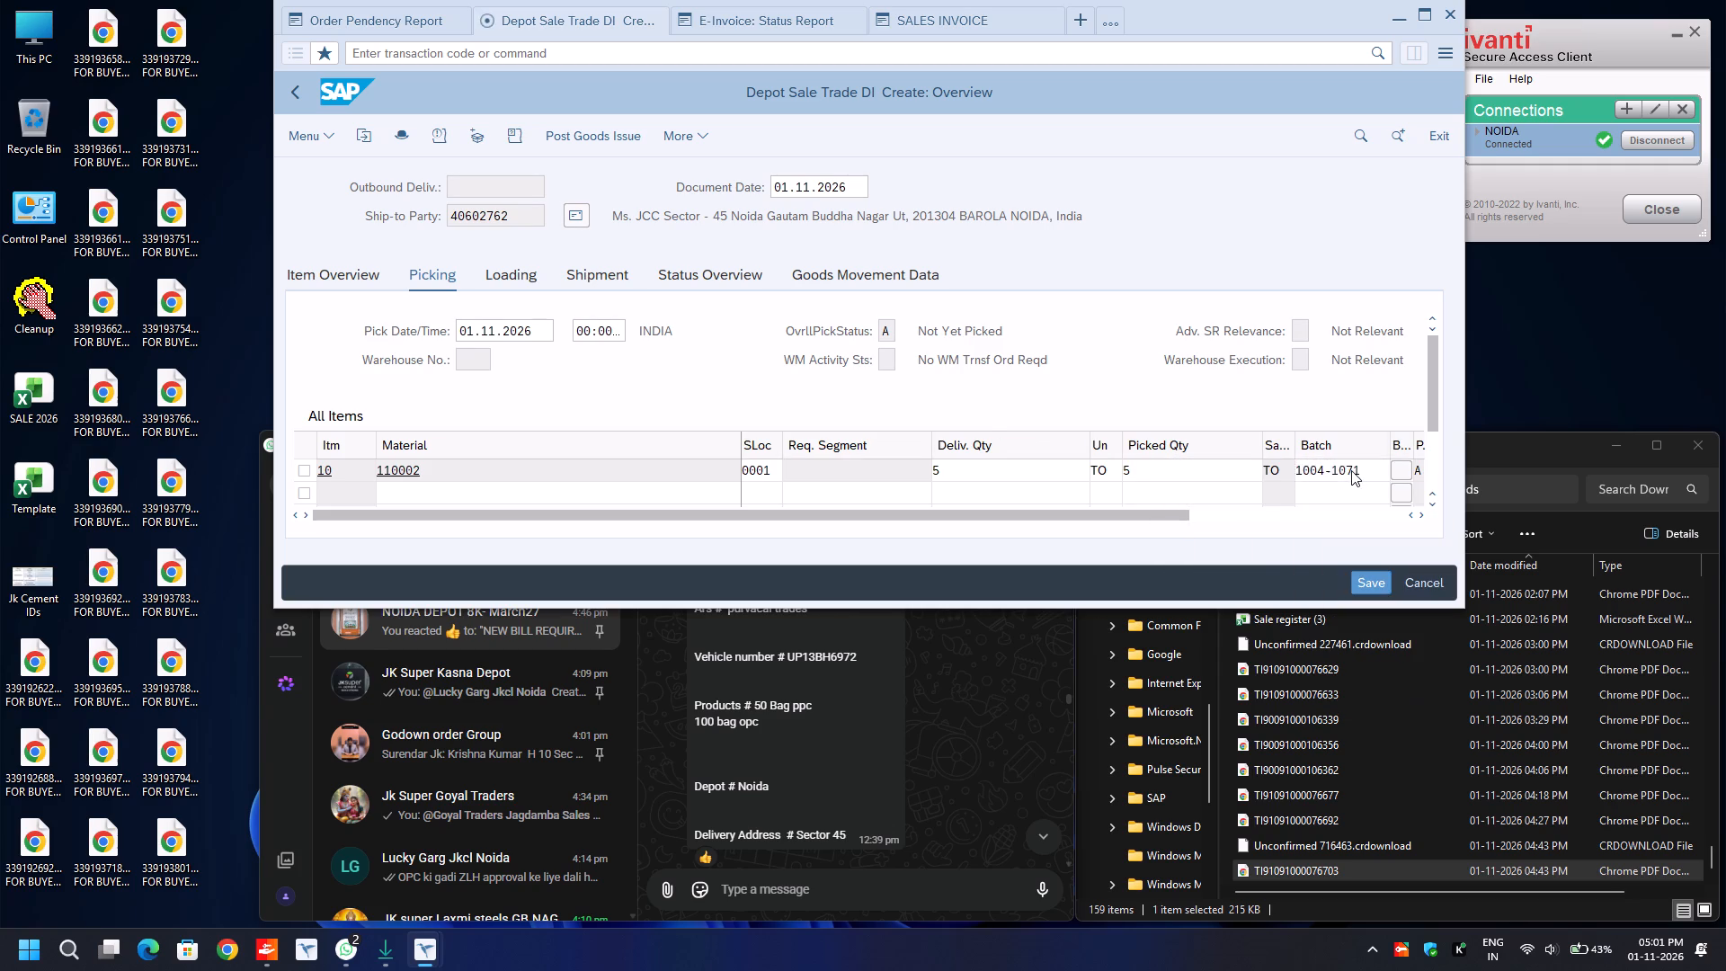
left_click(341, 250)
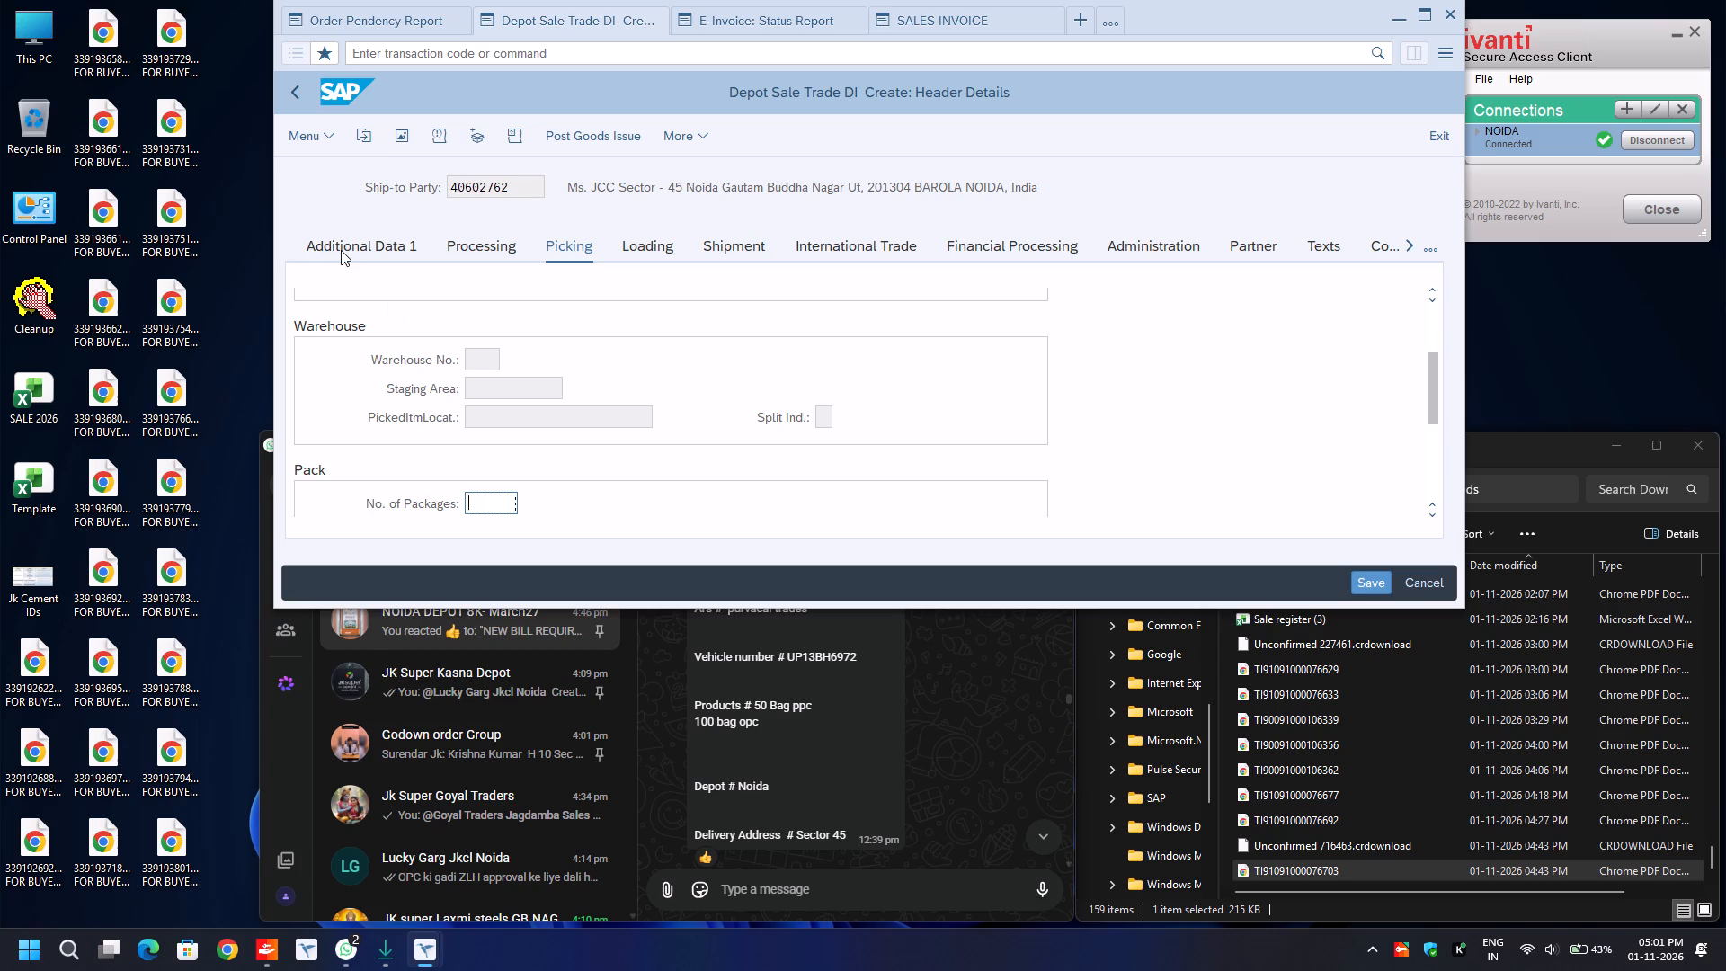
left_click(611, 333)
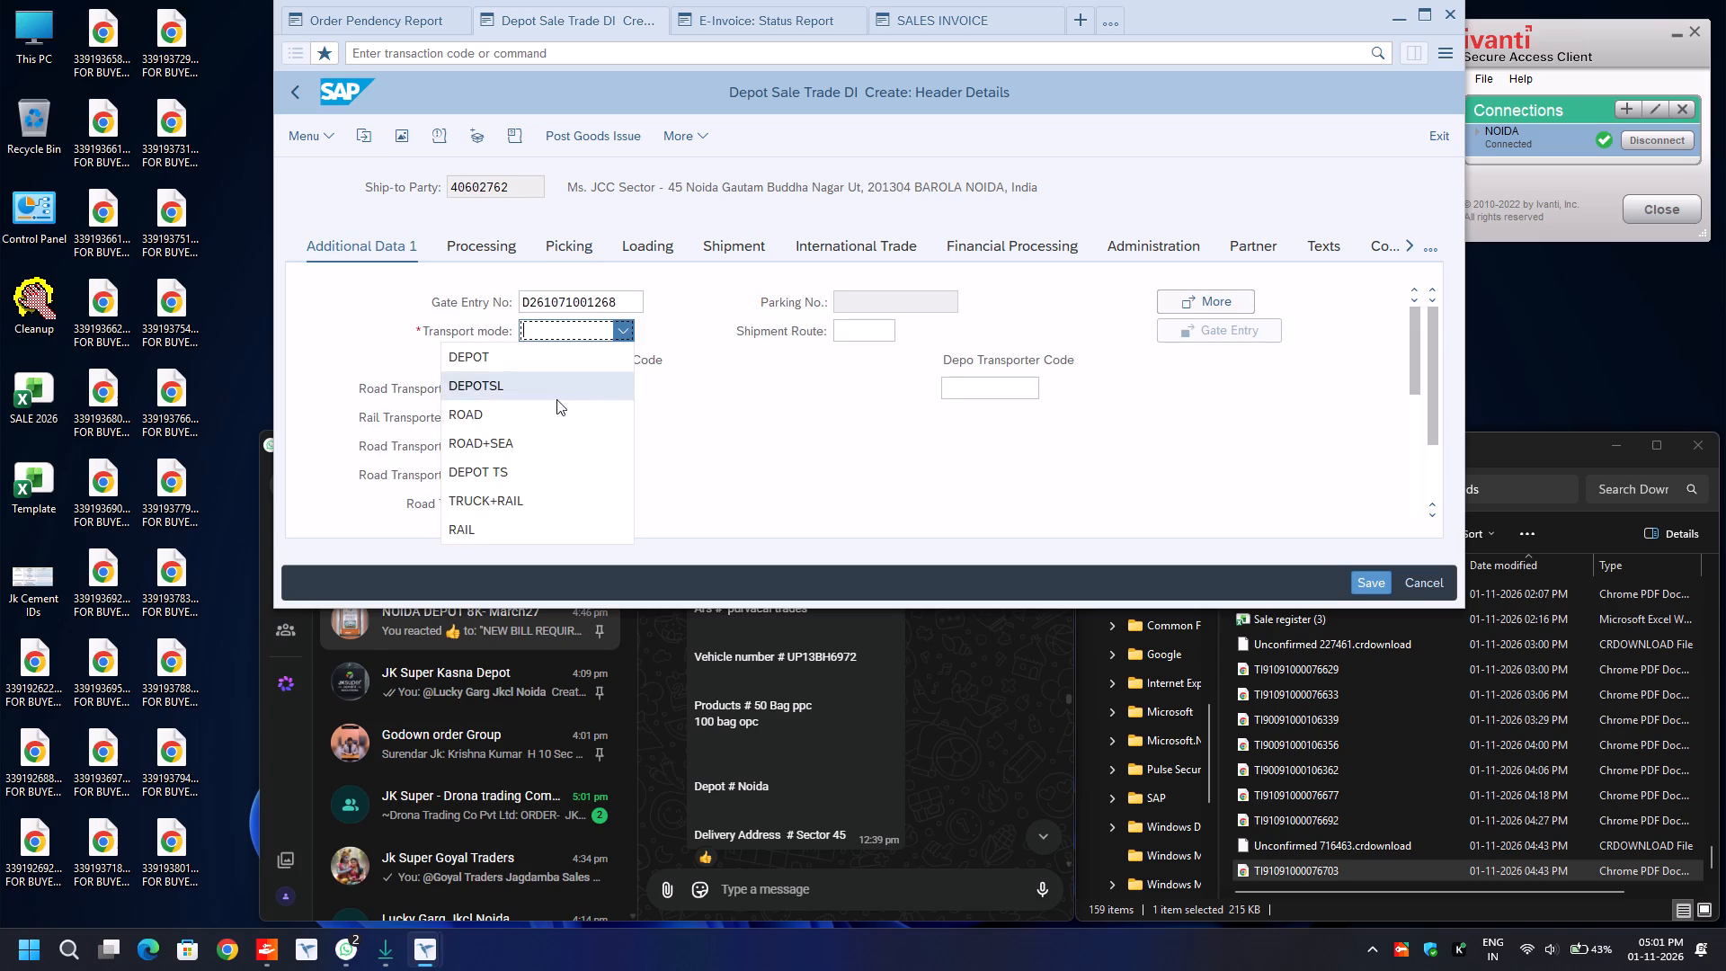
left_click(549, 414)
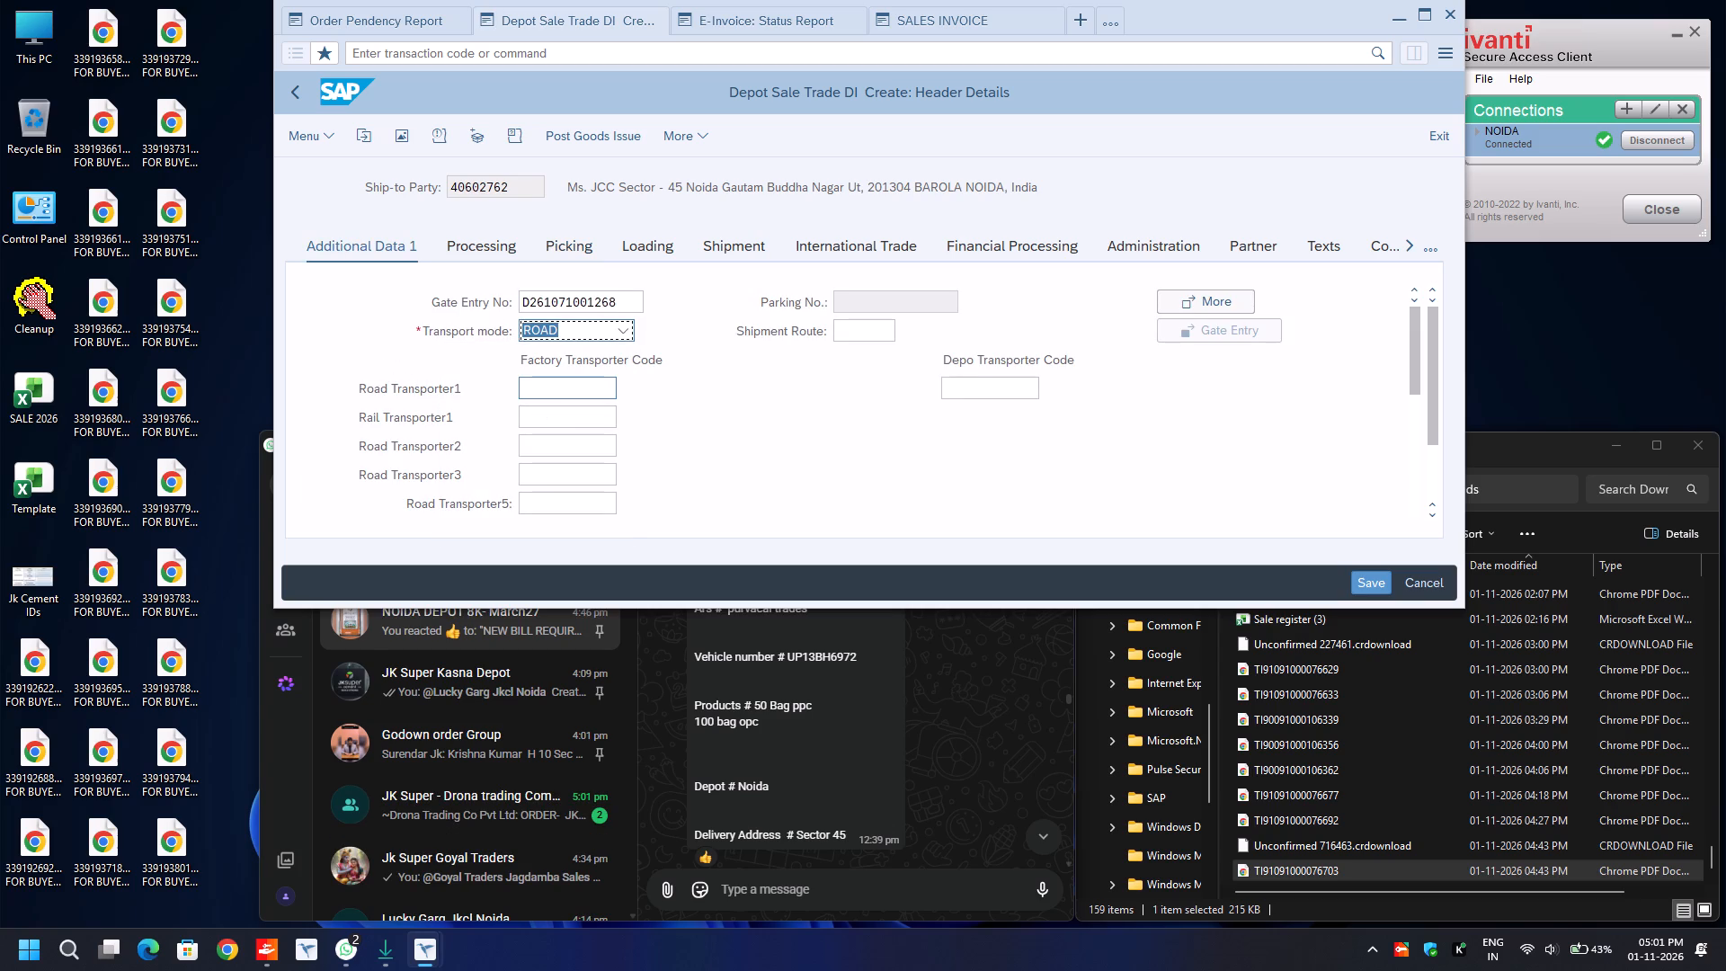
left_click(538, 390)
key("BackSpace")
key("Down")
key("Return")
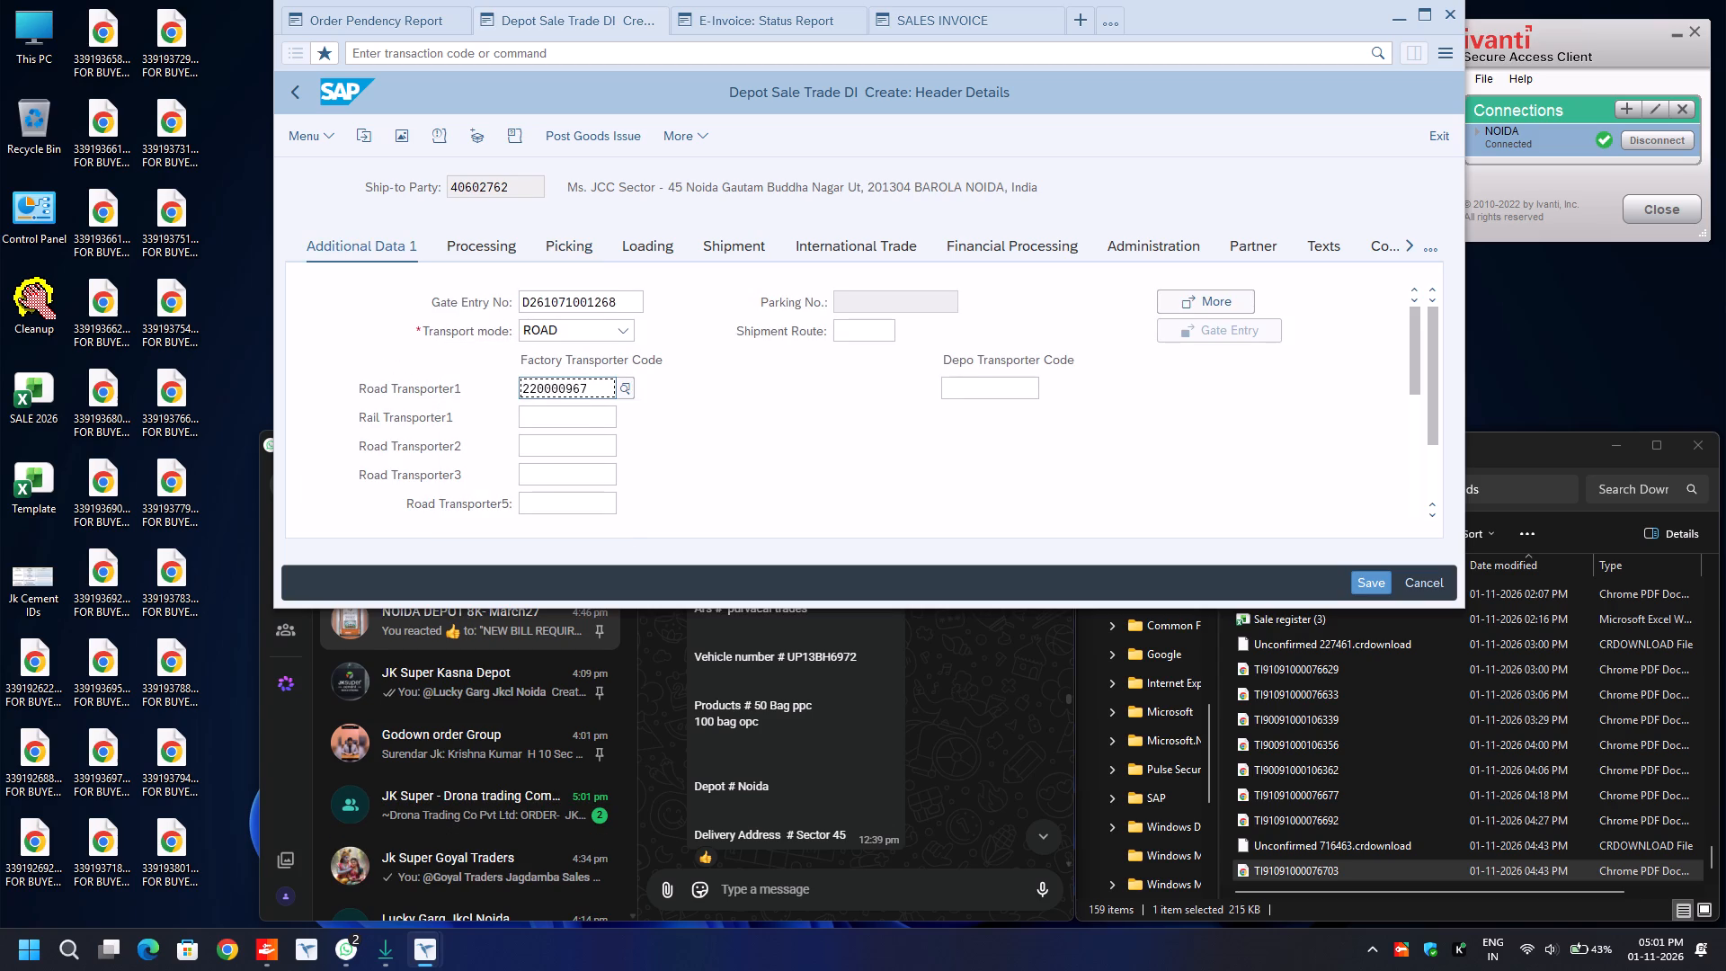
key("Return")
In the e-way bill data, set the transport mode to Road and the distance to 30.
type("ro")
key("Tab")
key("Tab")
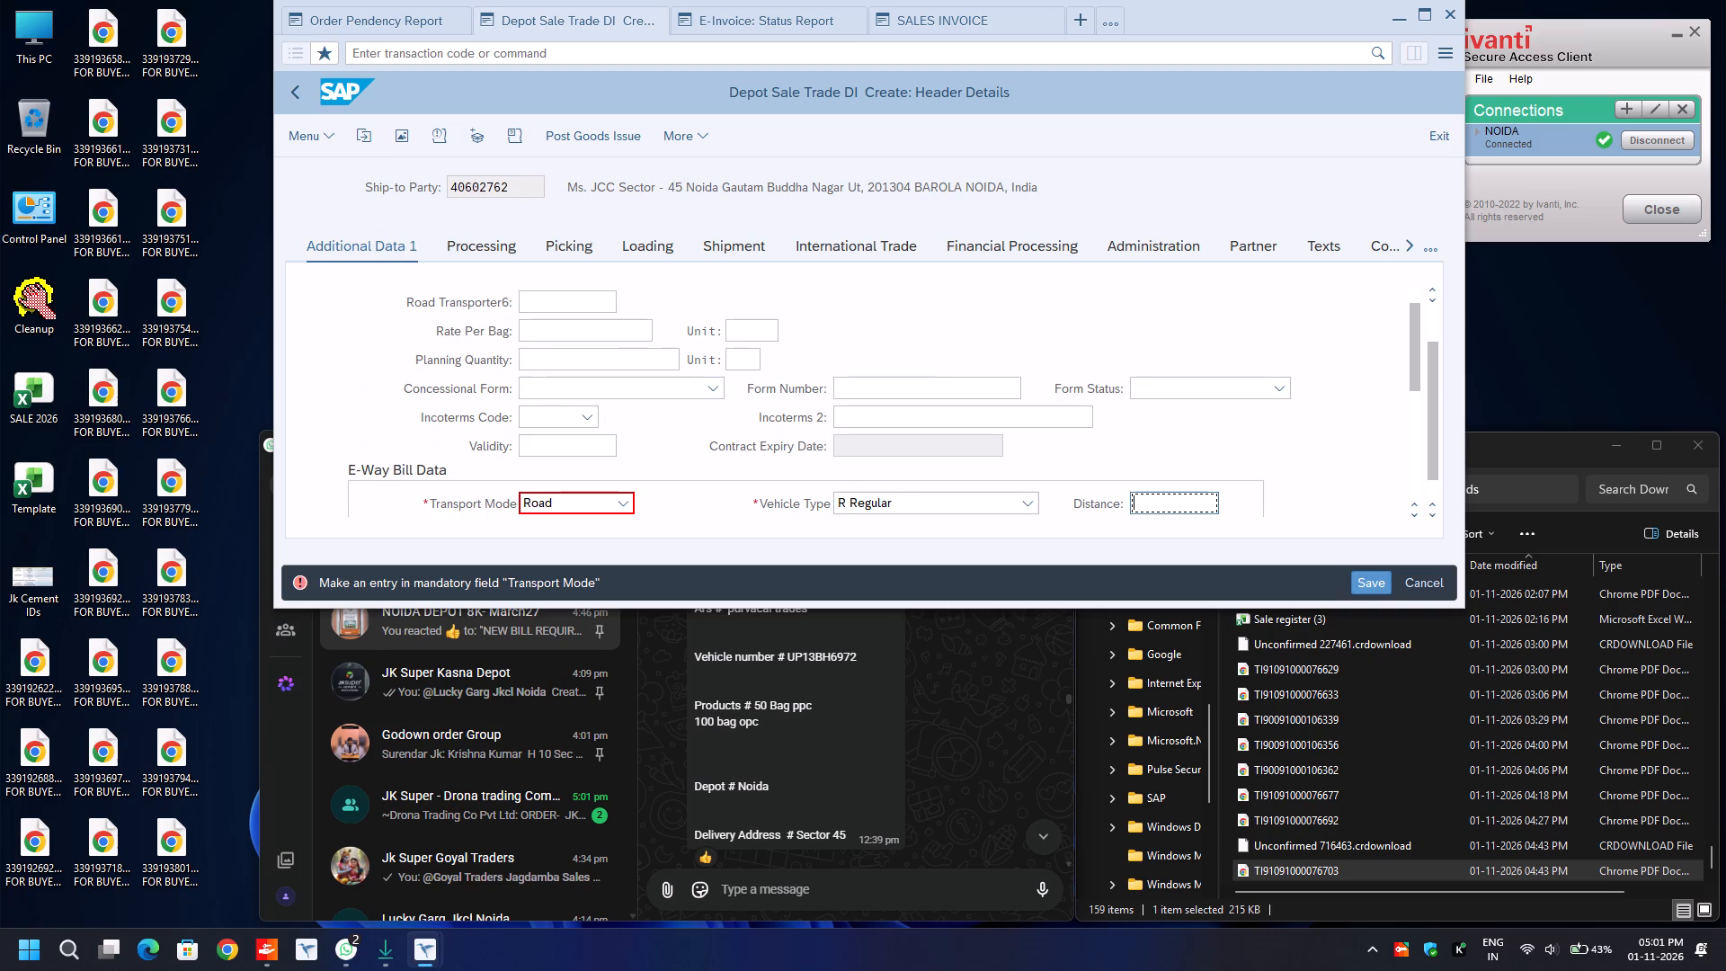
key("BackSpace")
key("Down")
key("Return")
key("Down")
key("Down")
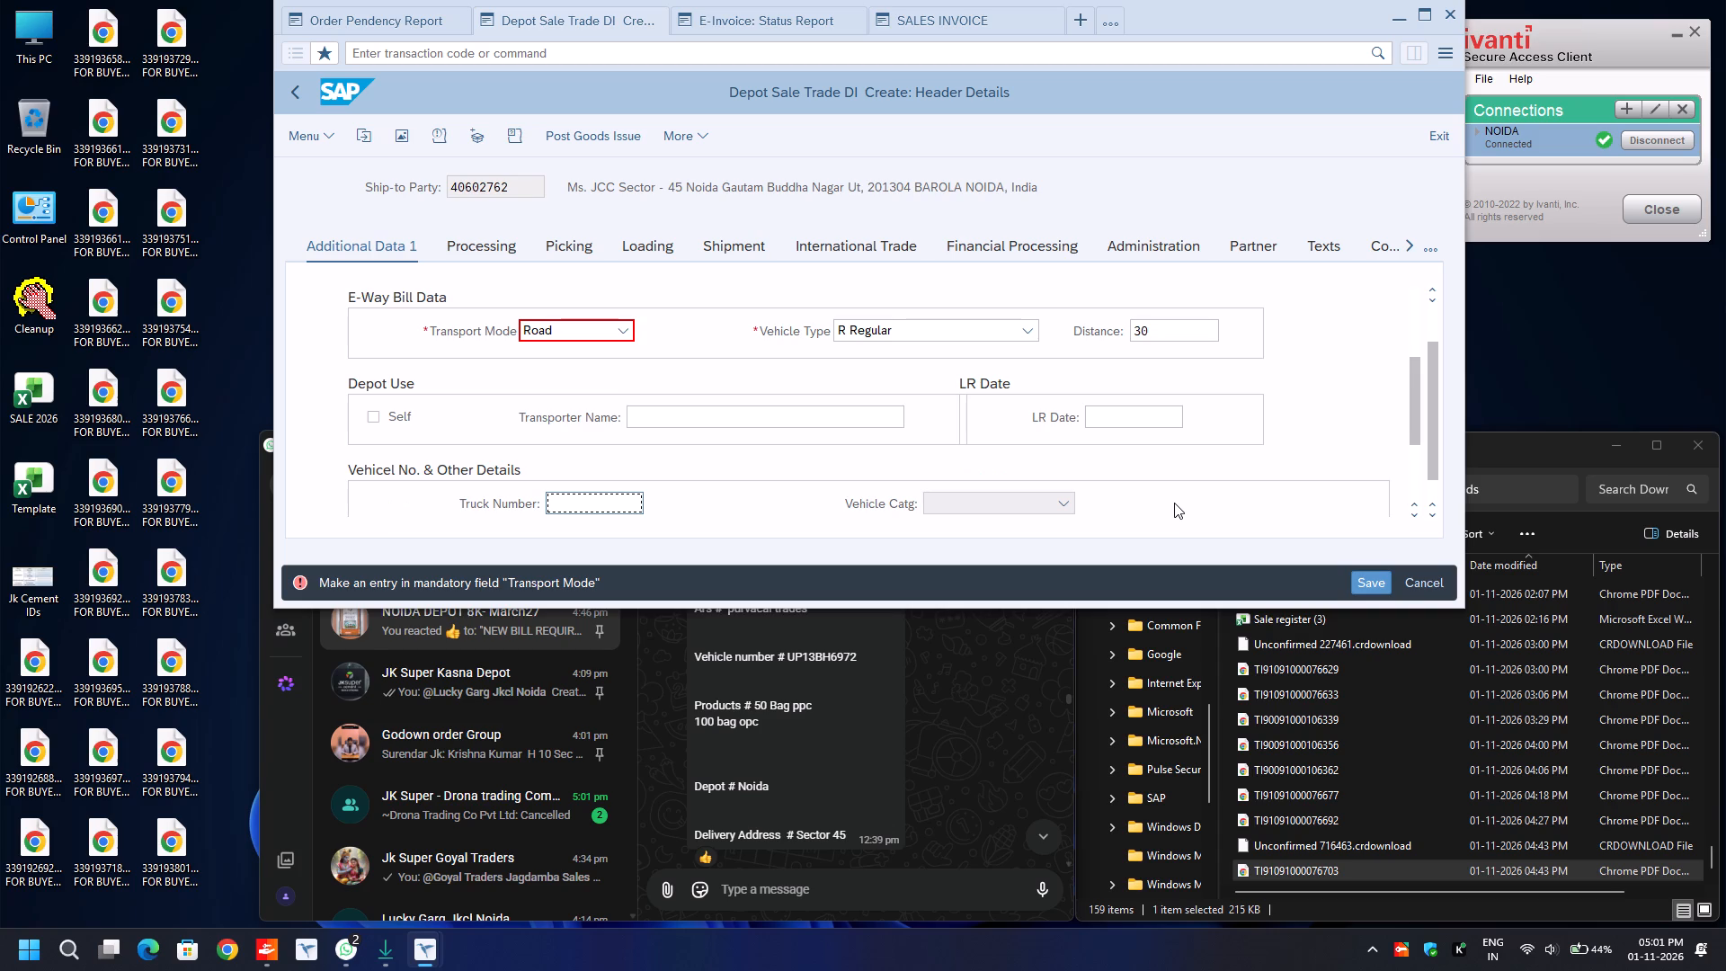
key("BackSpace")
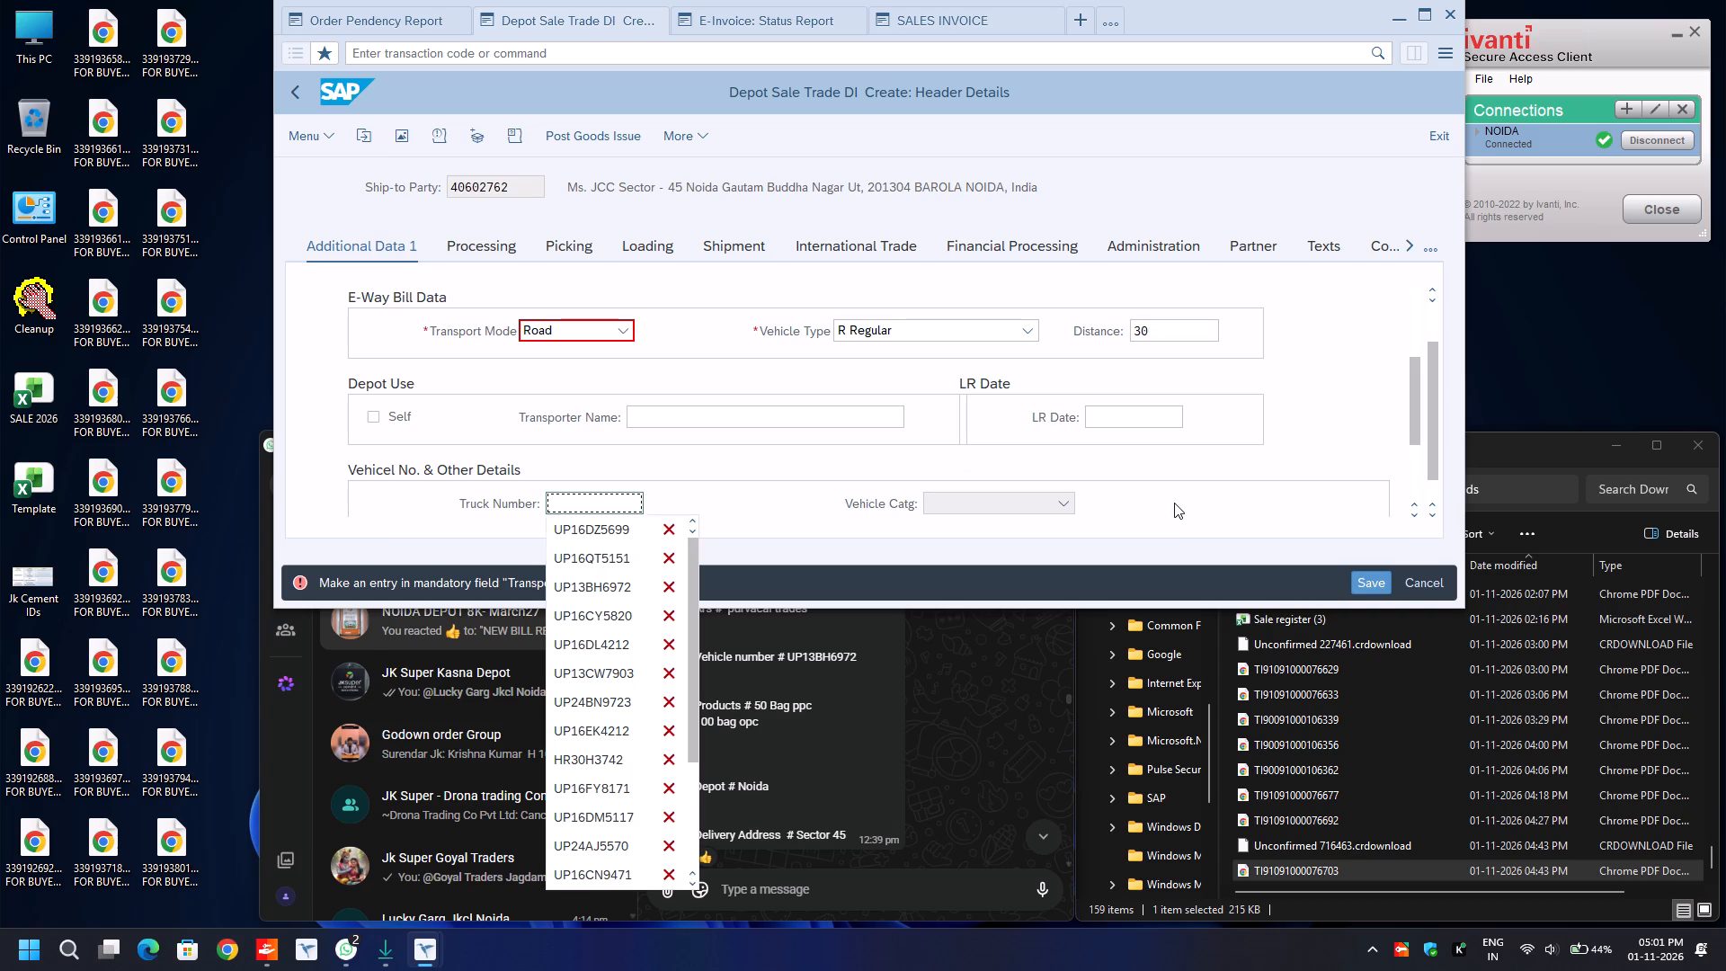
key("Down")
key("Down")
key("Down")
key("Down")
key("Return")
key("Tab")
key("Tab")
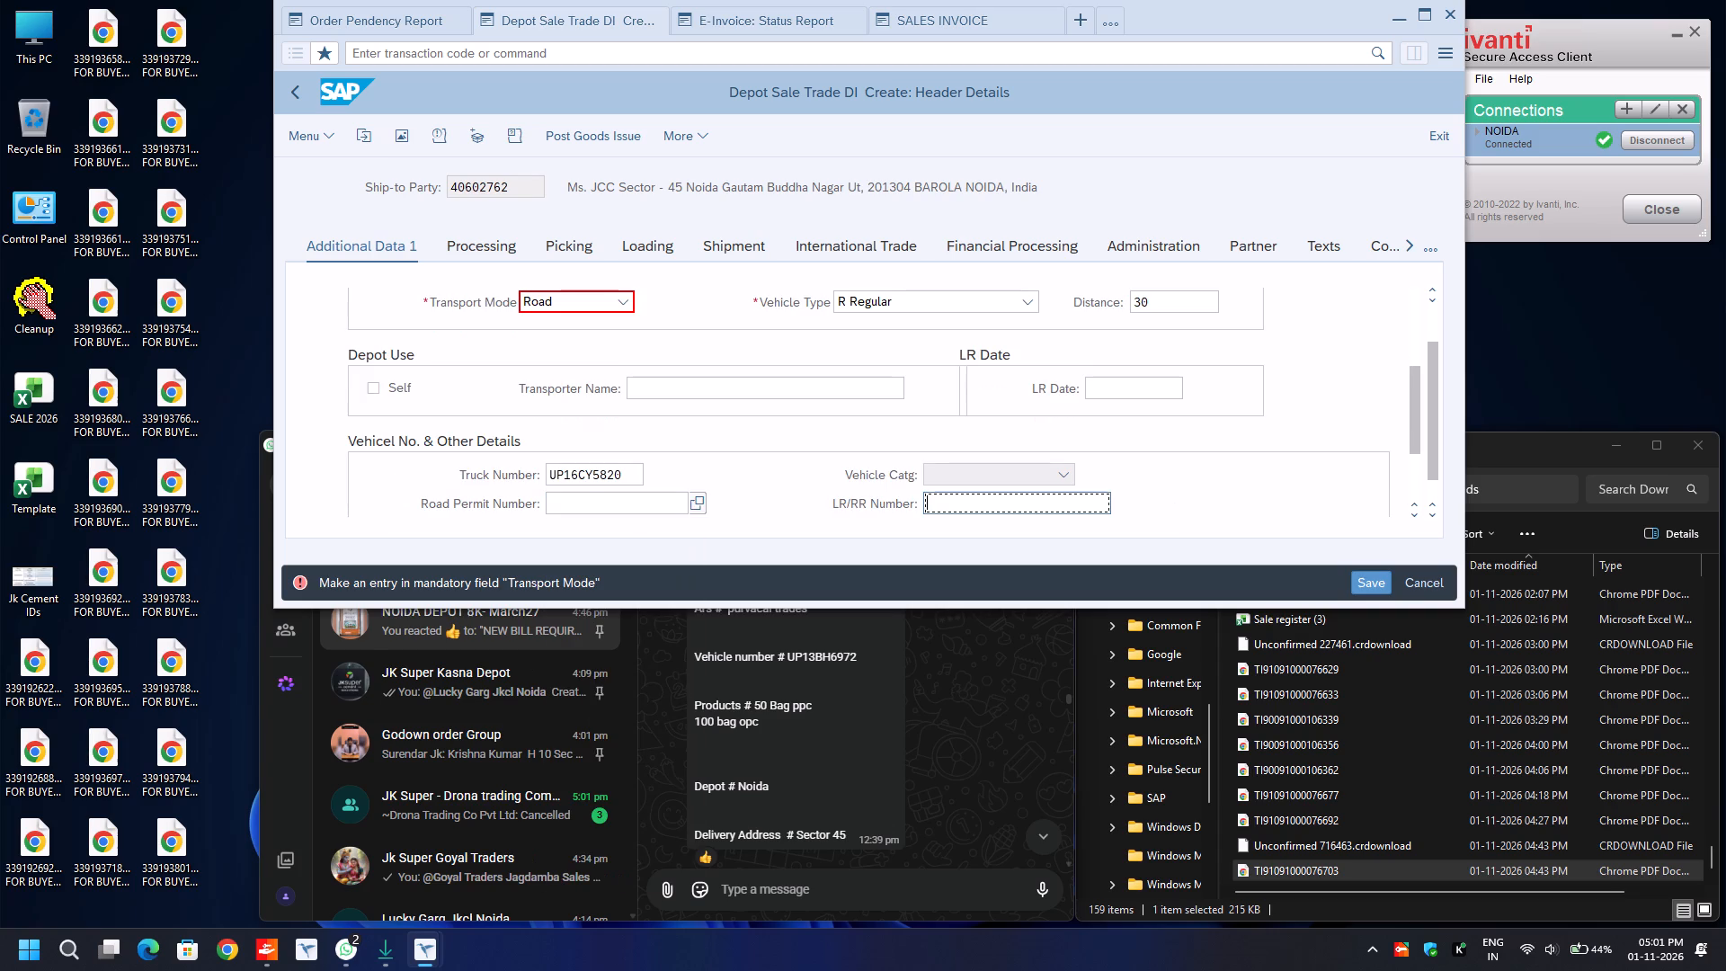
key("BackSpace")
key("Down")
key("Return")
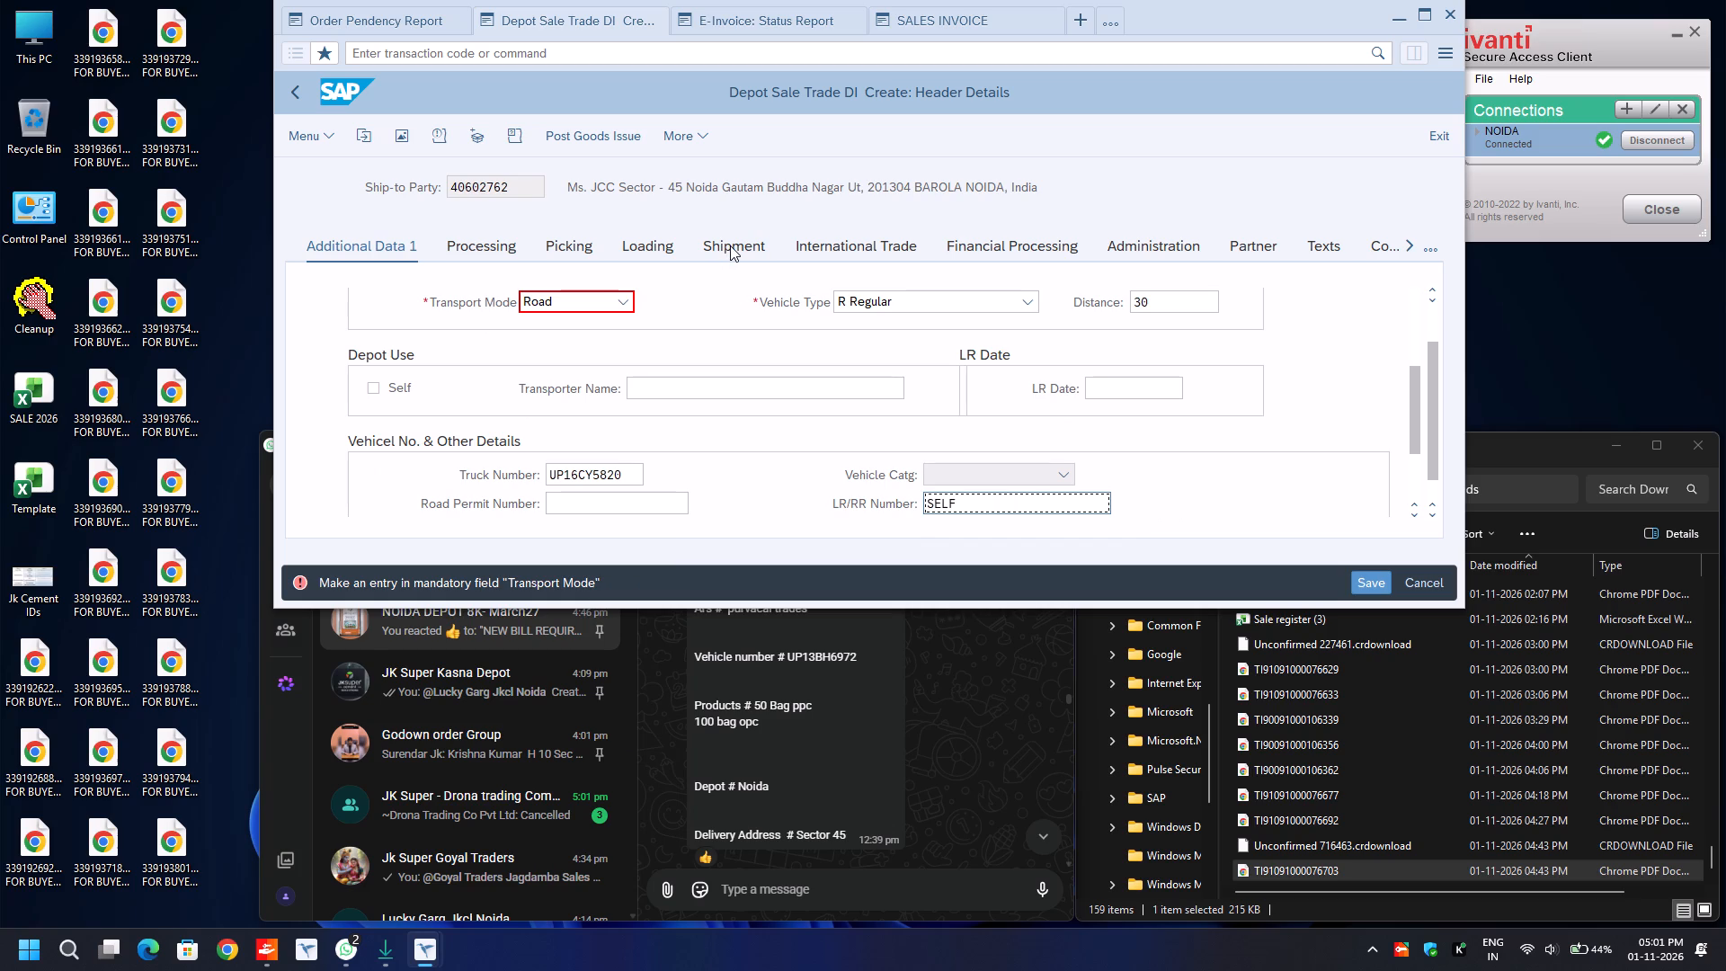
In the delivery header's shipment data, set the route to ROUTE.
left_click(730, 245)
left_click(432, 499)
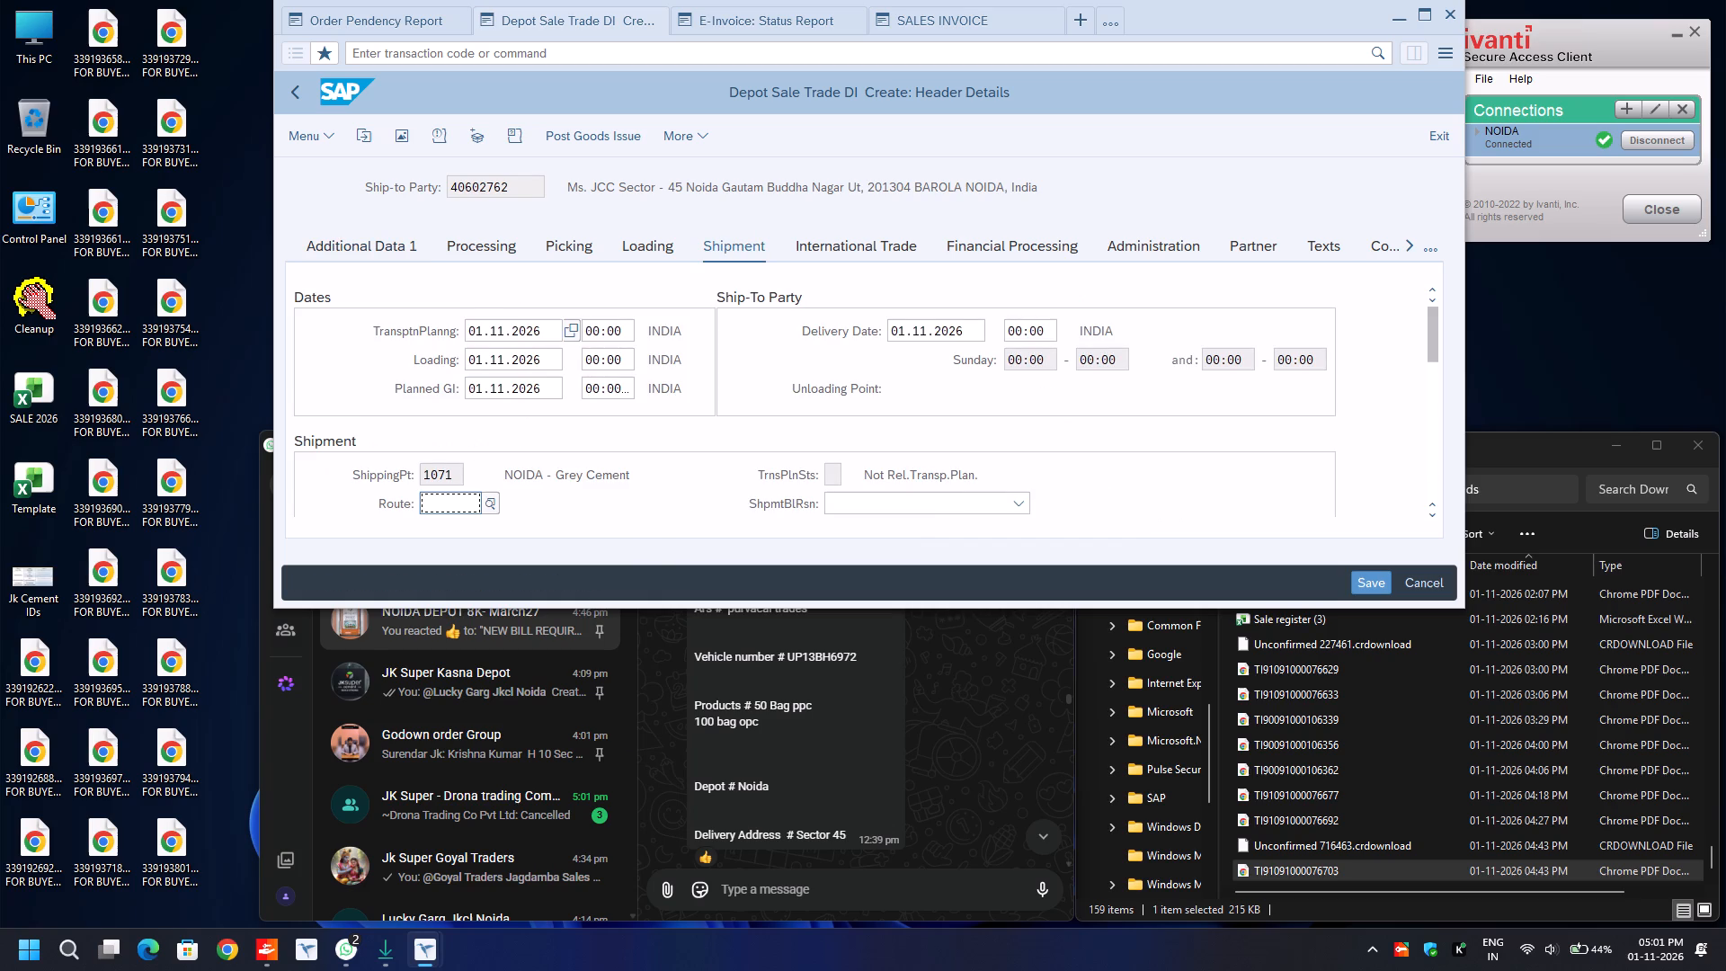
key("BackSpace")
key("Down")
key("Return")
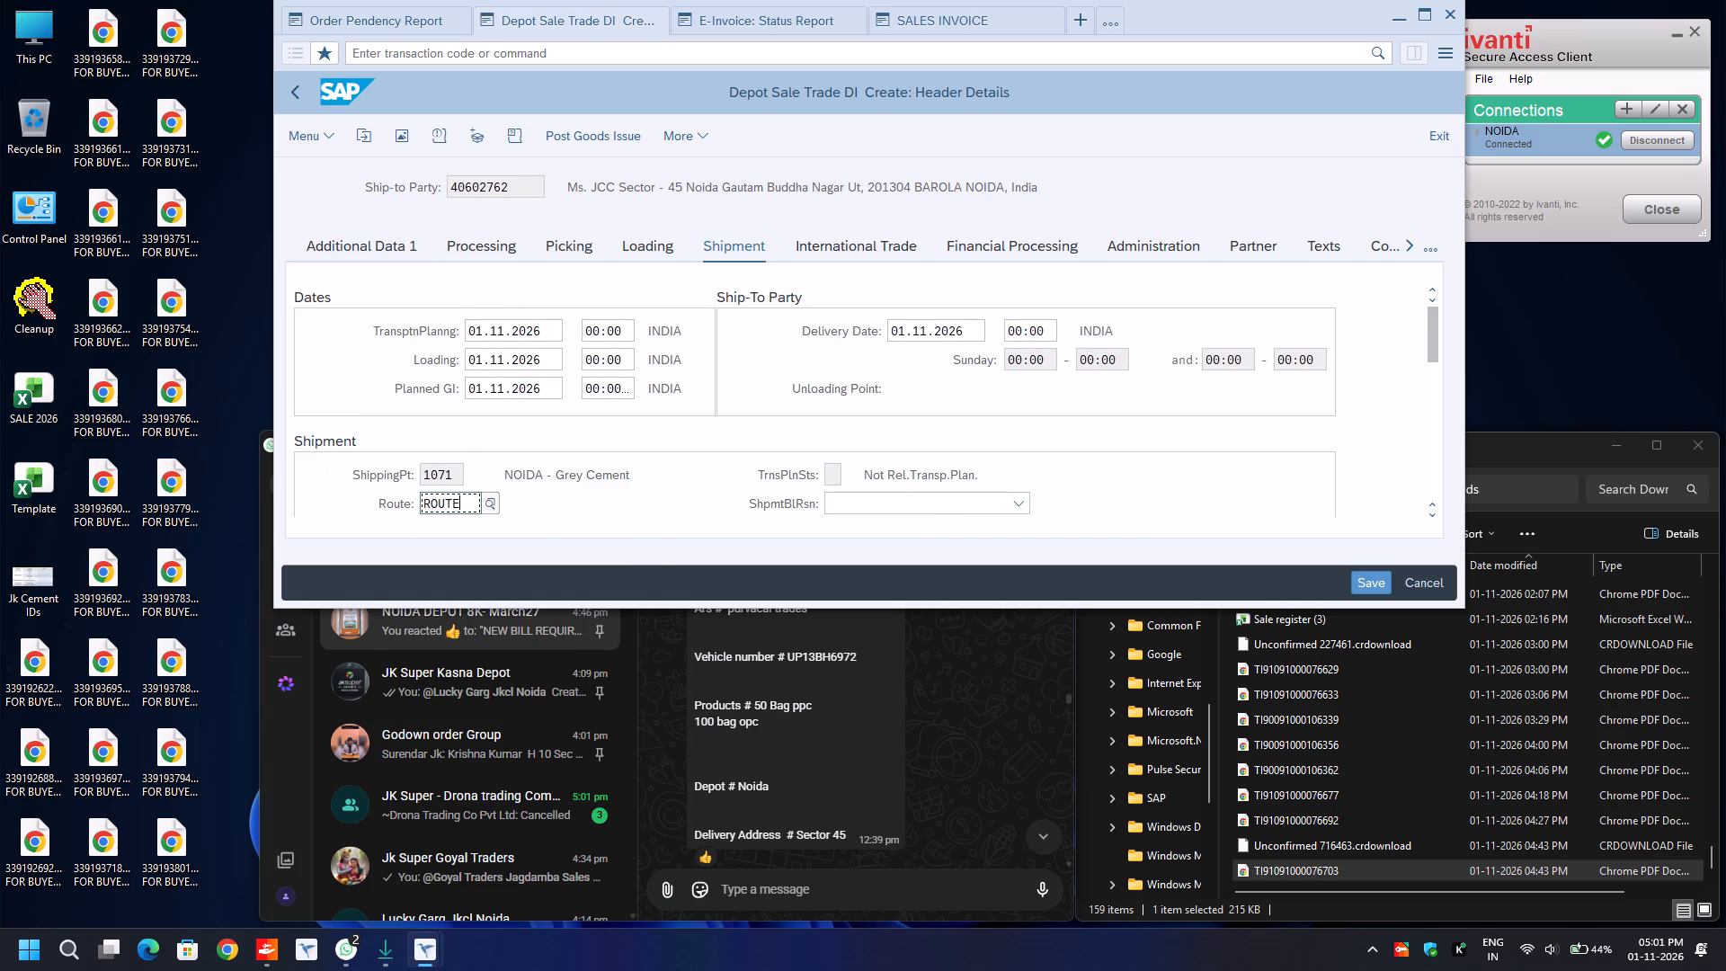
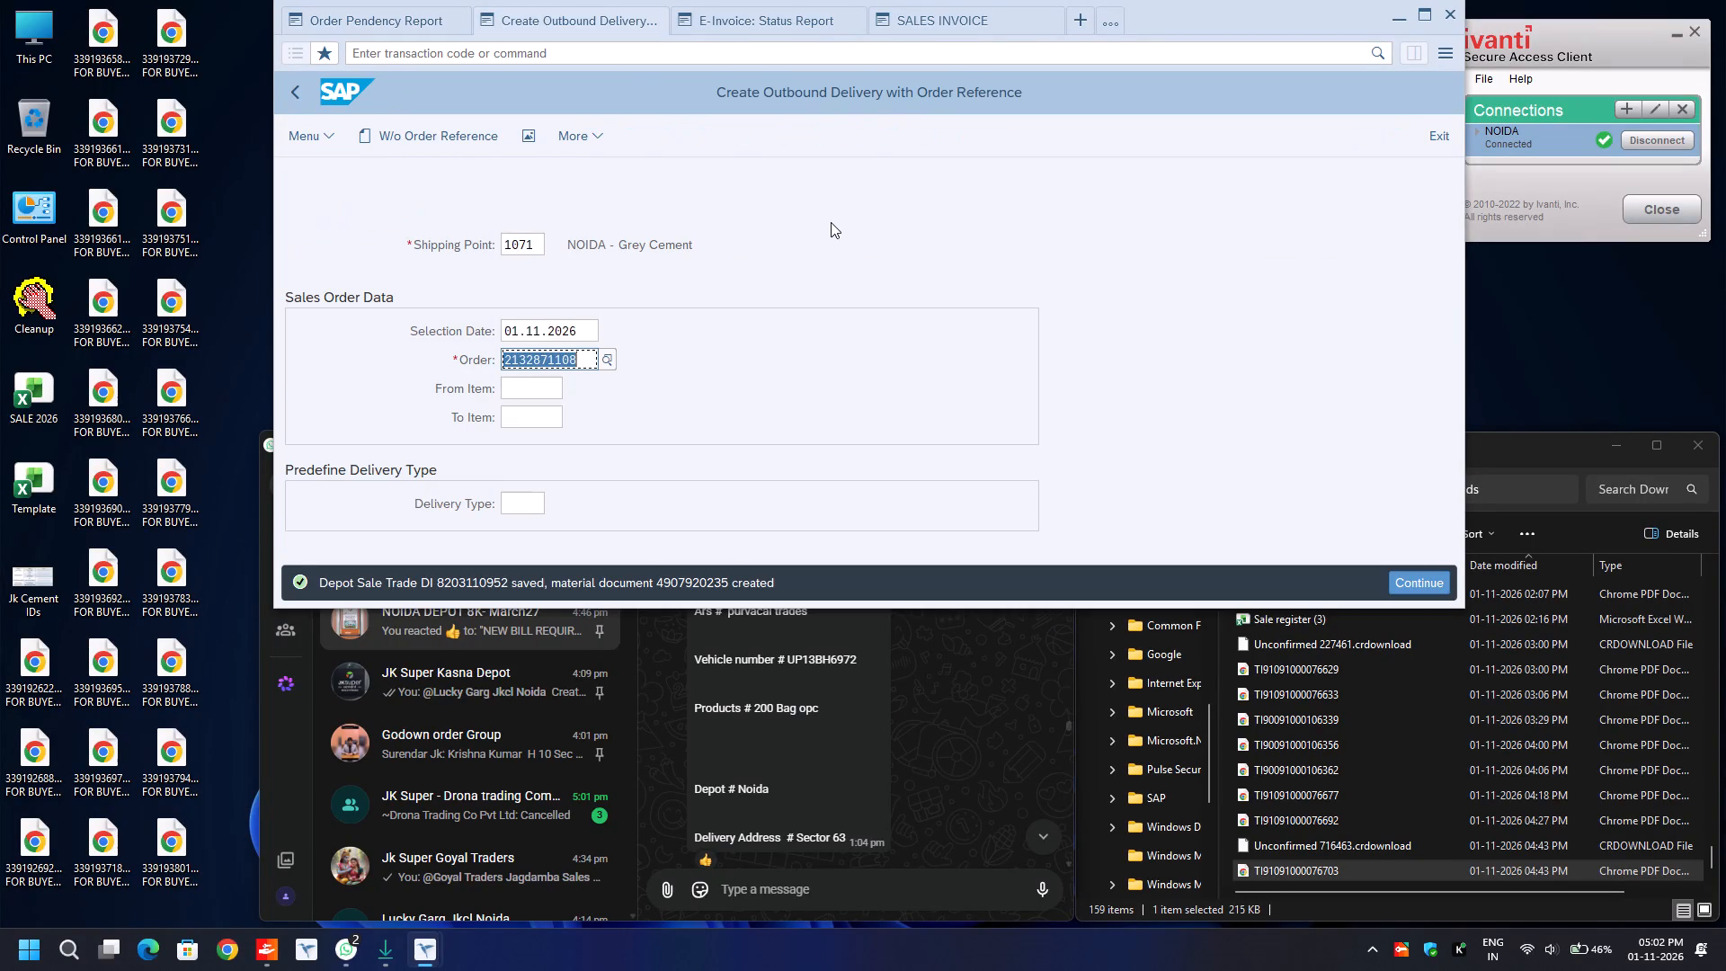
Replace the order reference with the copied order number and open its new outbound delivery for shipping point 1071.
key("ctrl+v")
key("Return")
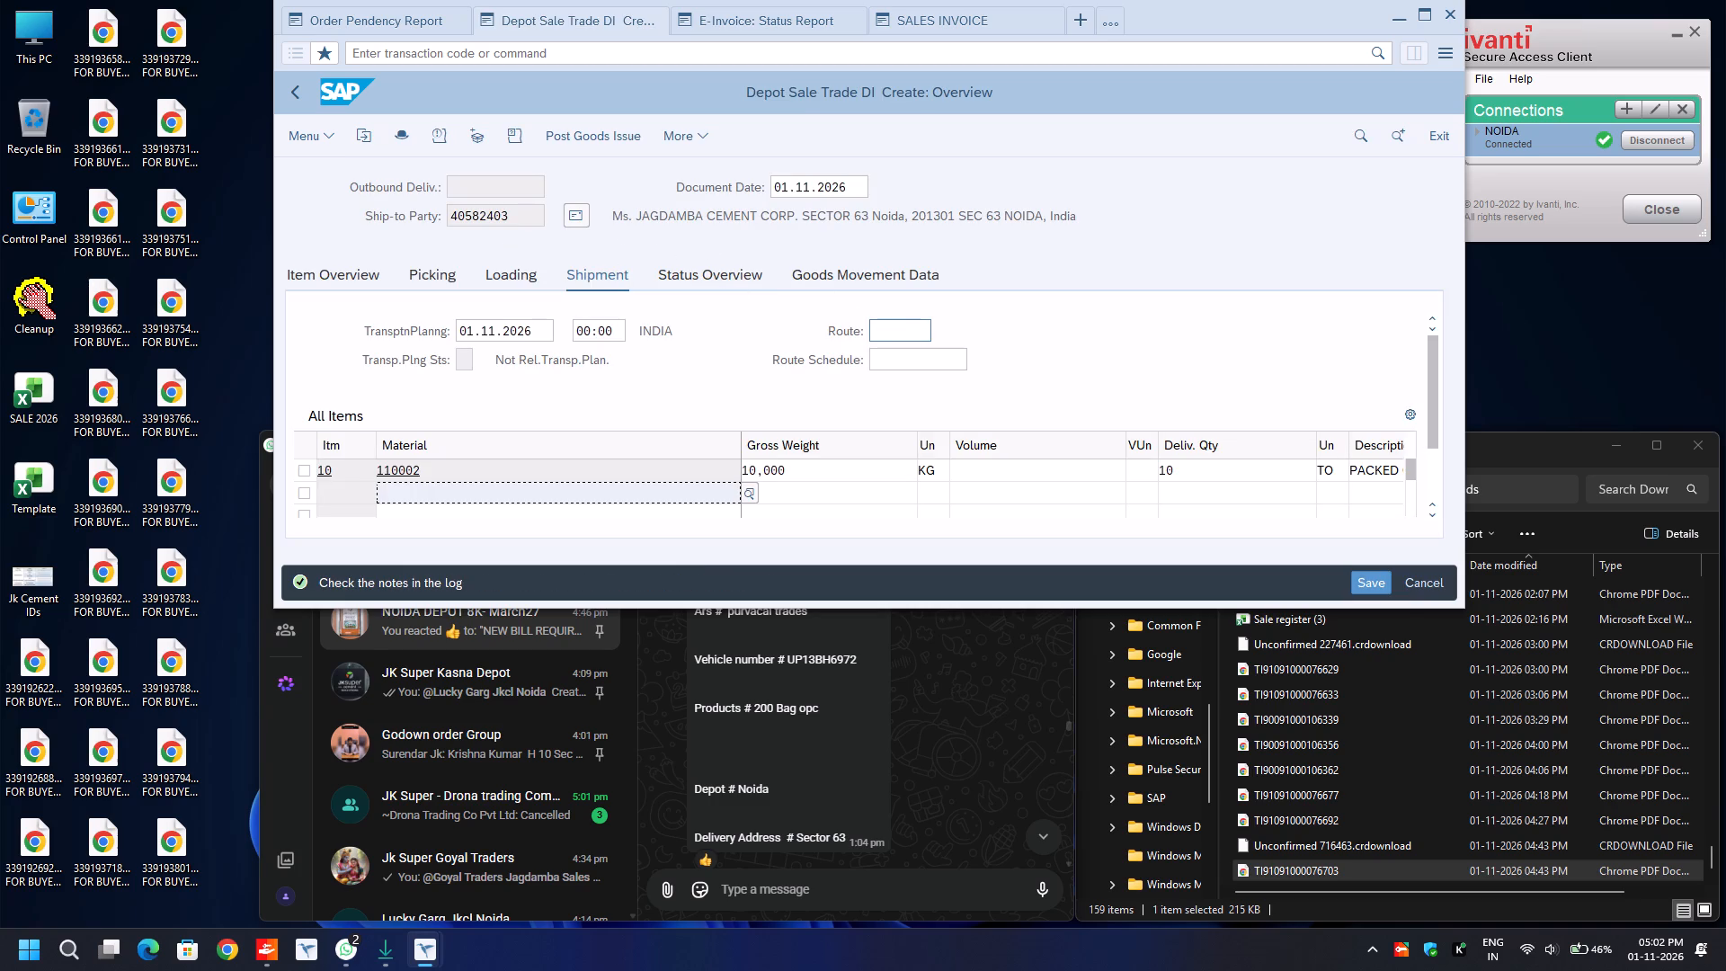
In the delivery overview's shipment data, set the route to ROUTE.
left_click(894, 328)
key("BackSpace")
key("Down")
key("Return")
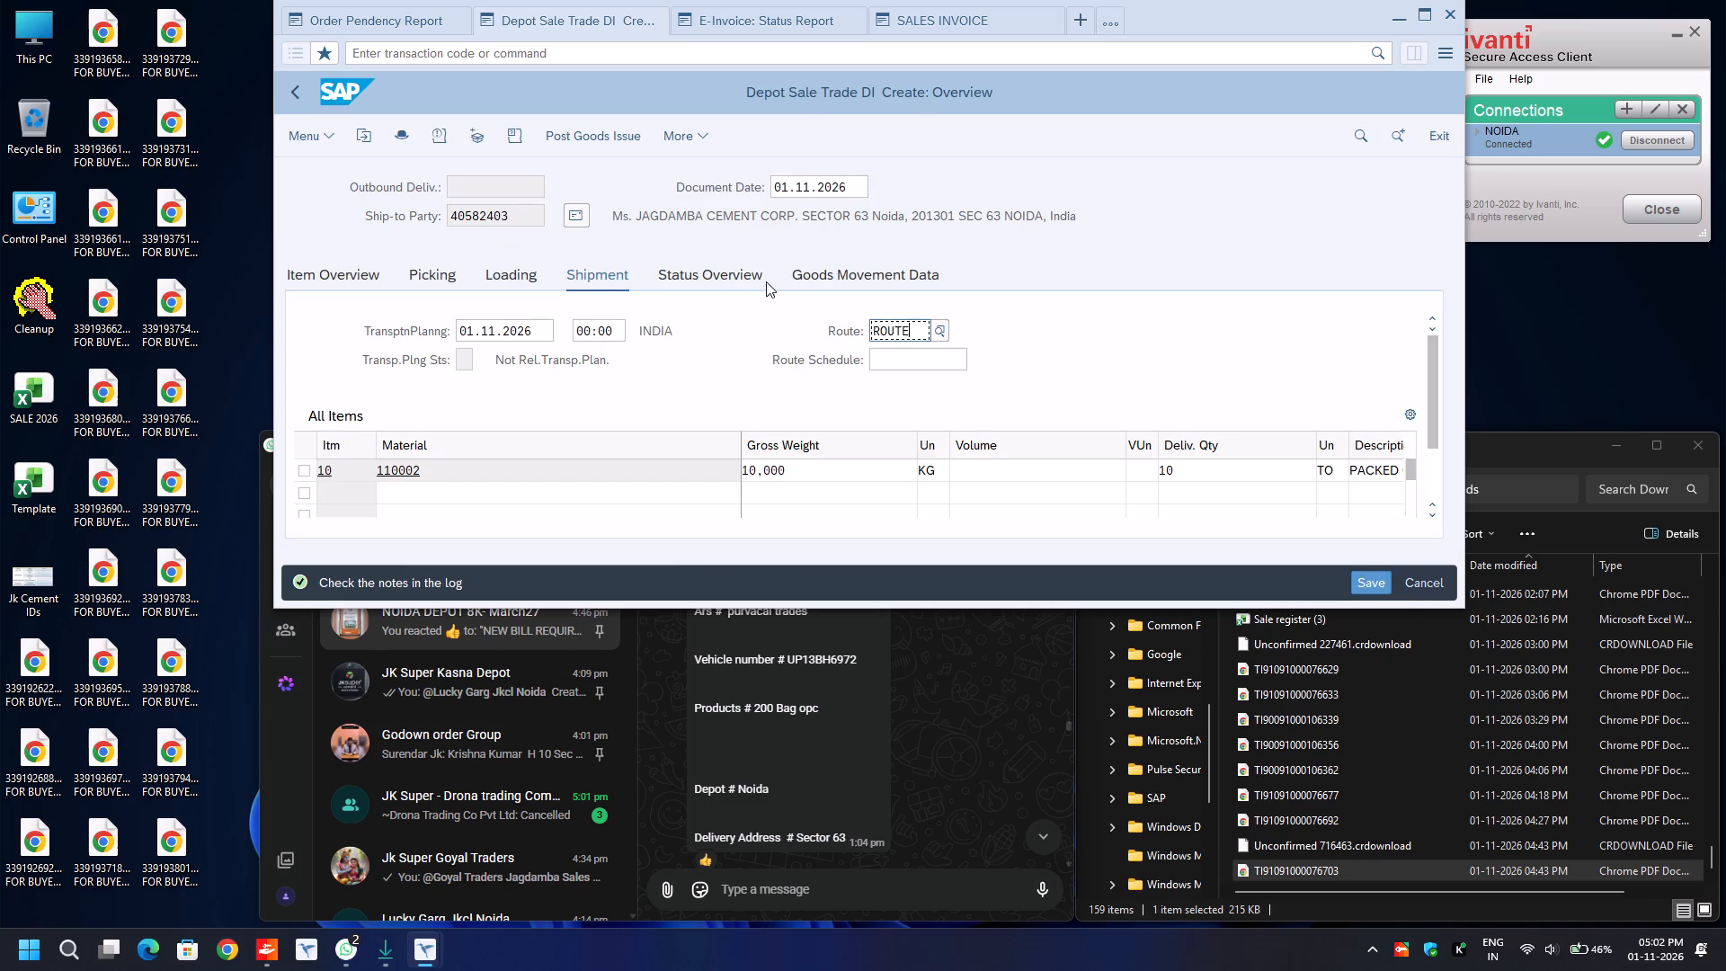
In the picking data for item 10, set the picked quantity to 10 and the batch to 1004-1071.
left_click(427, 268)
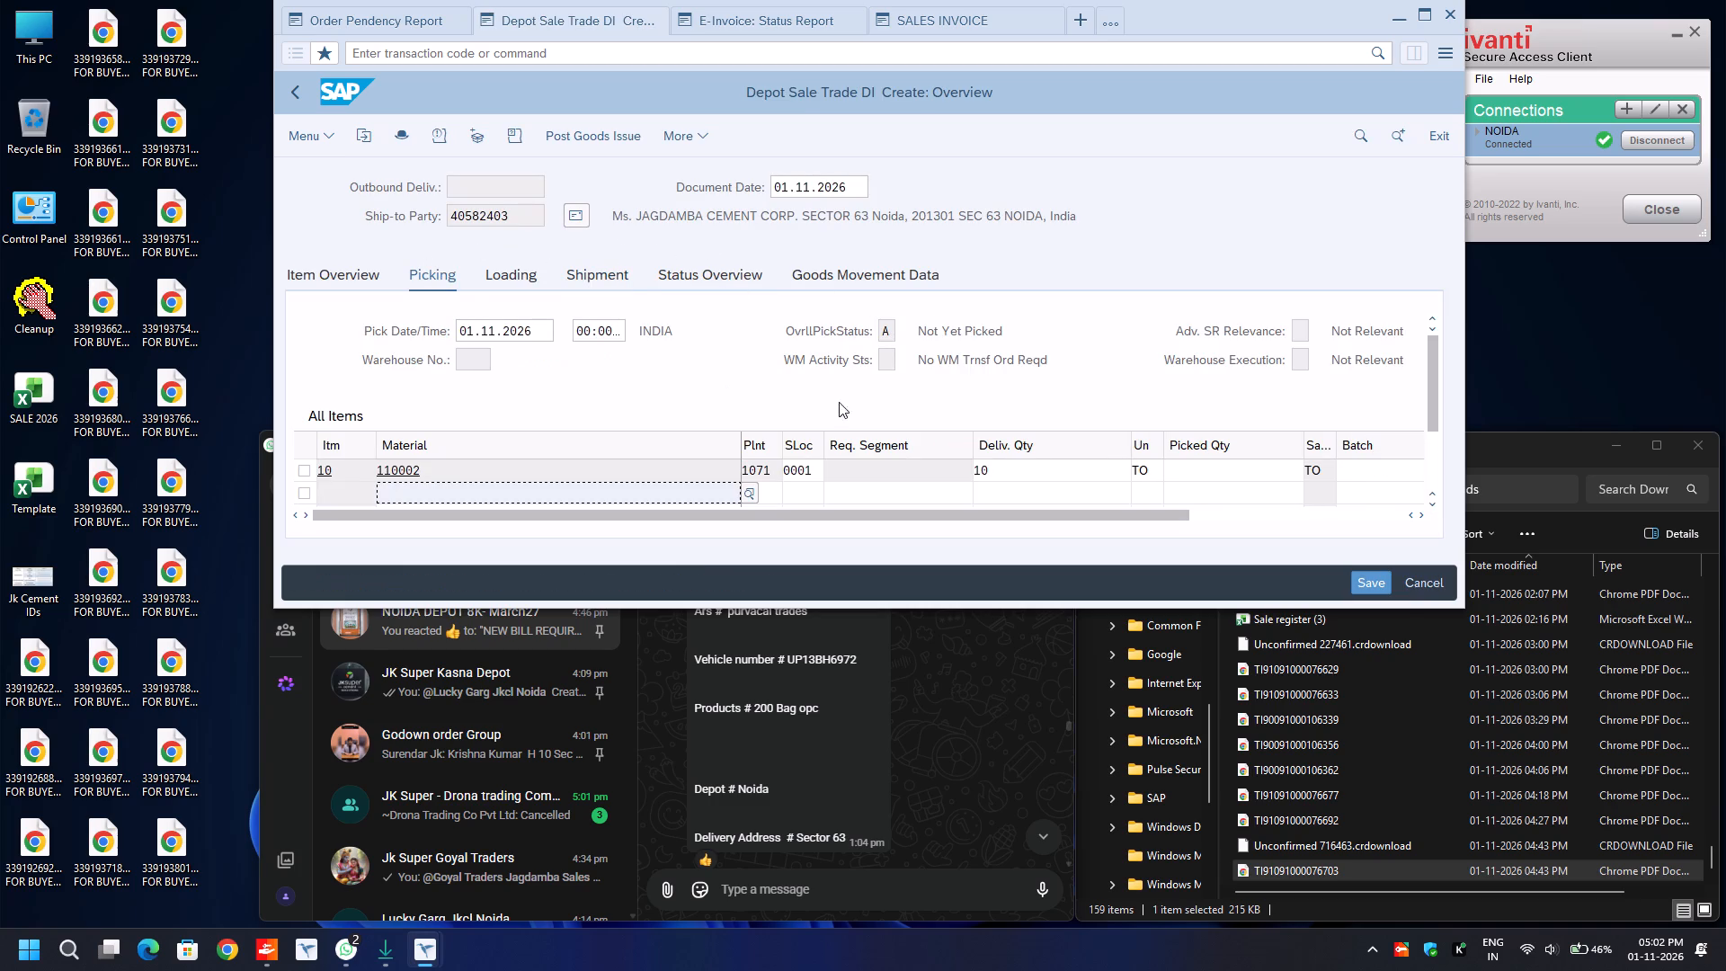
left_click(1210, 476)
type("10")
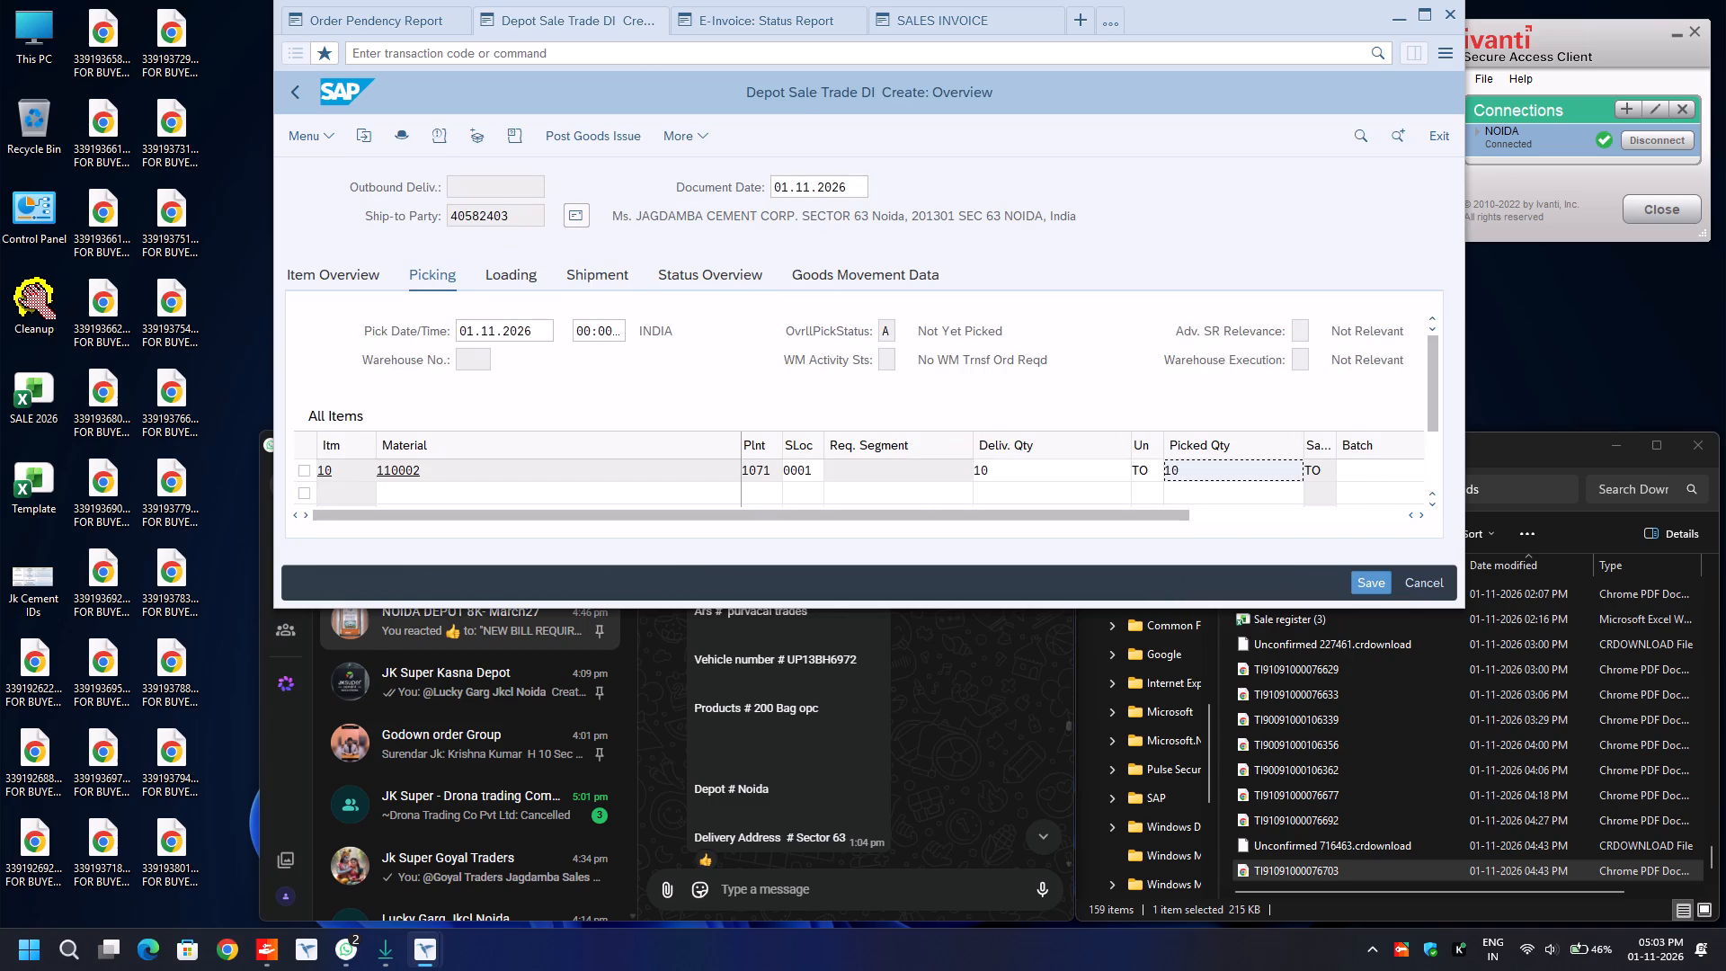
key("Tab")
key("BackSpace")
key("Down")
key("Return")
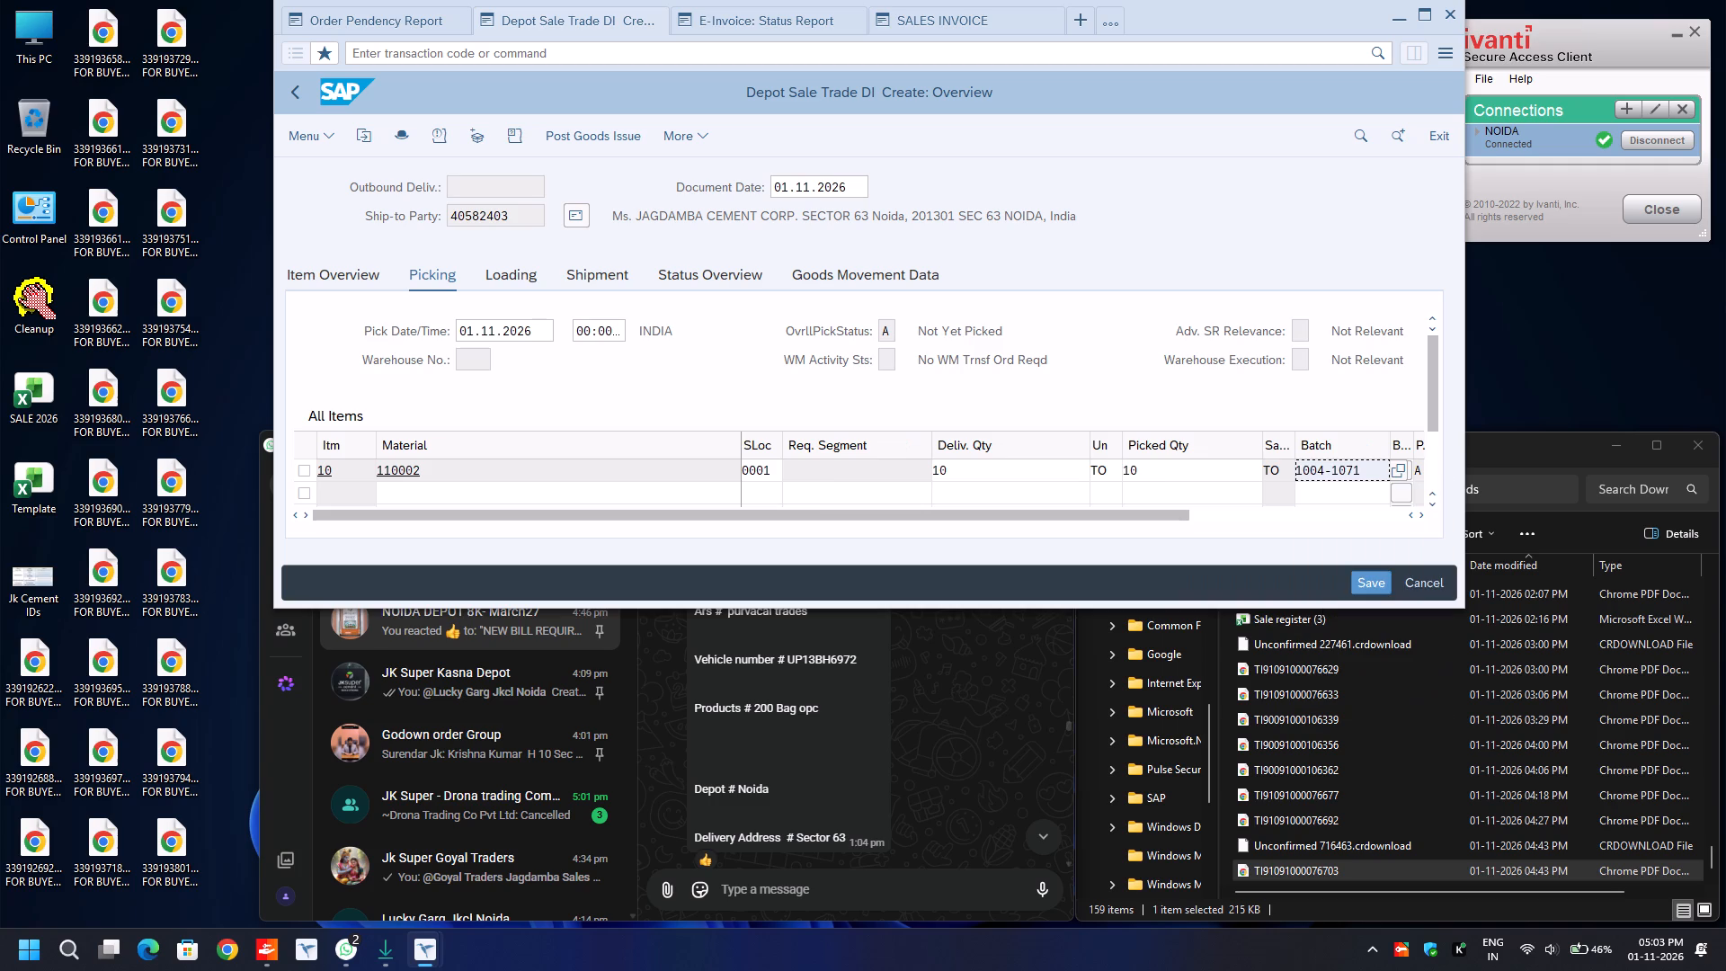
In the delivery header's additional data, set the transport mode to ROAD and Road Transporter1 to 220000967.
key("F8")
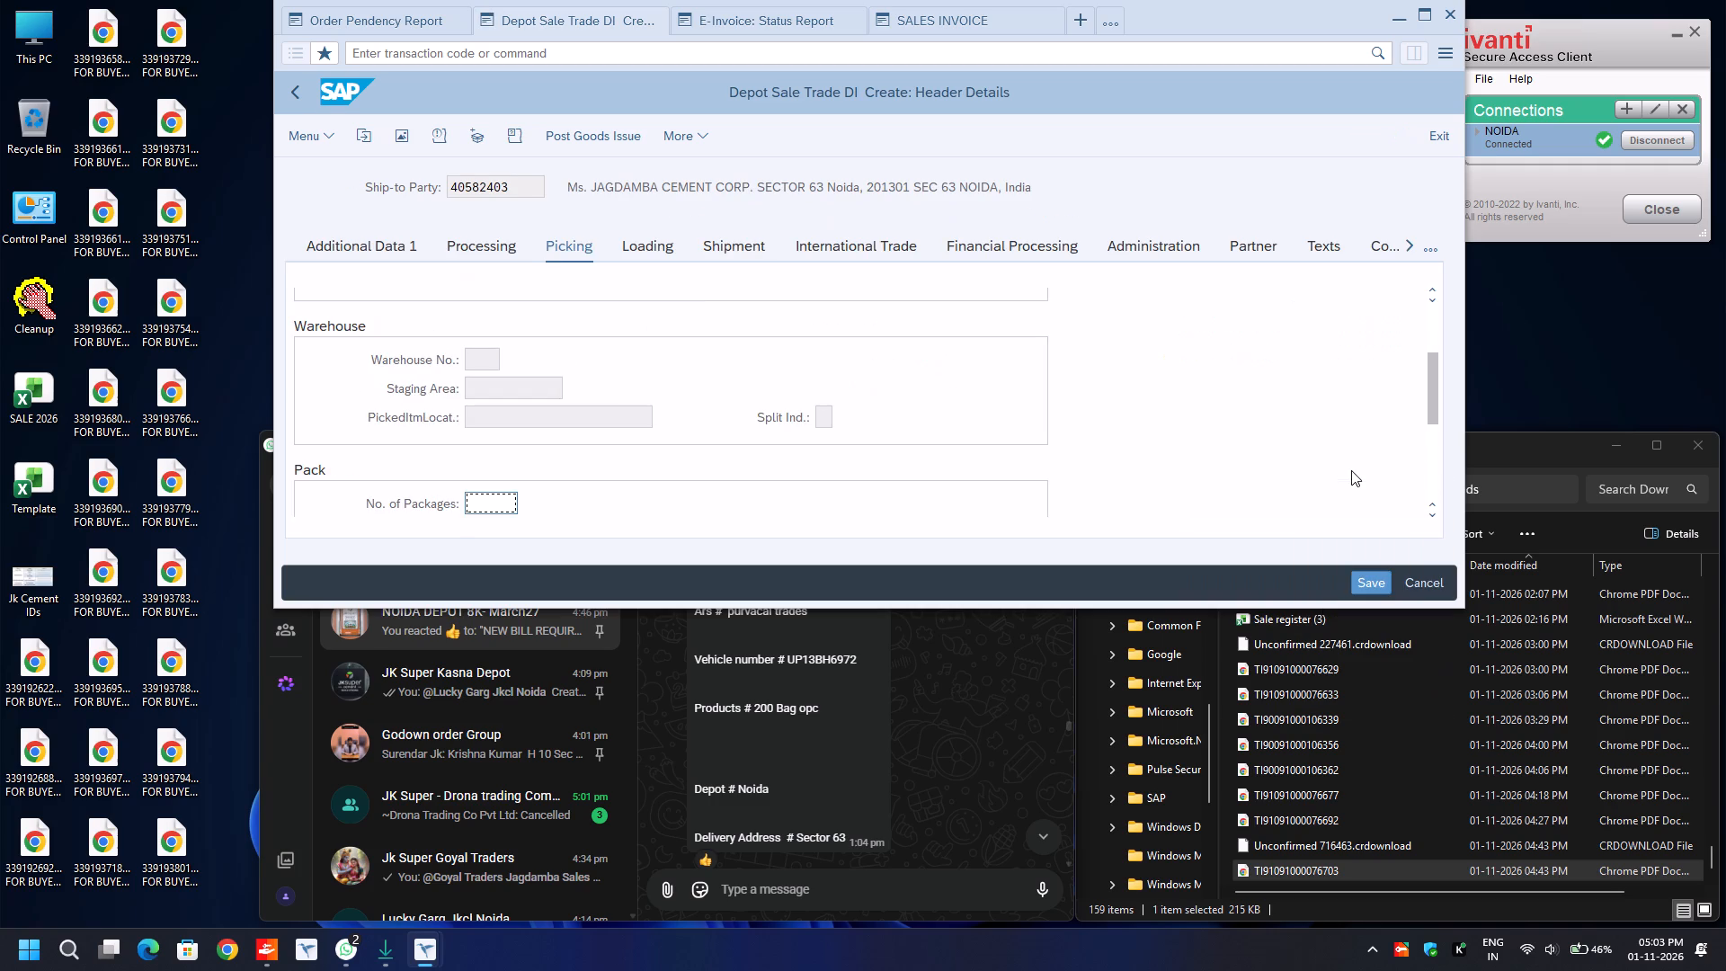
left_click(381, 239)
left_click(622, 331)
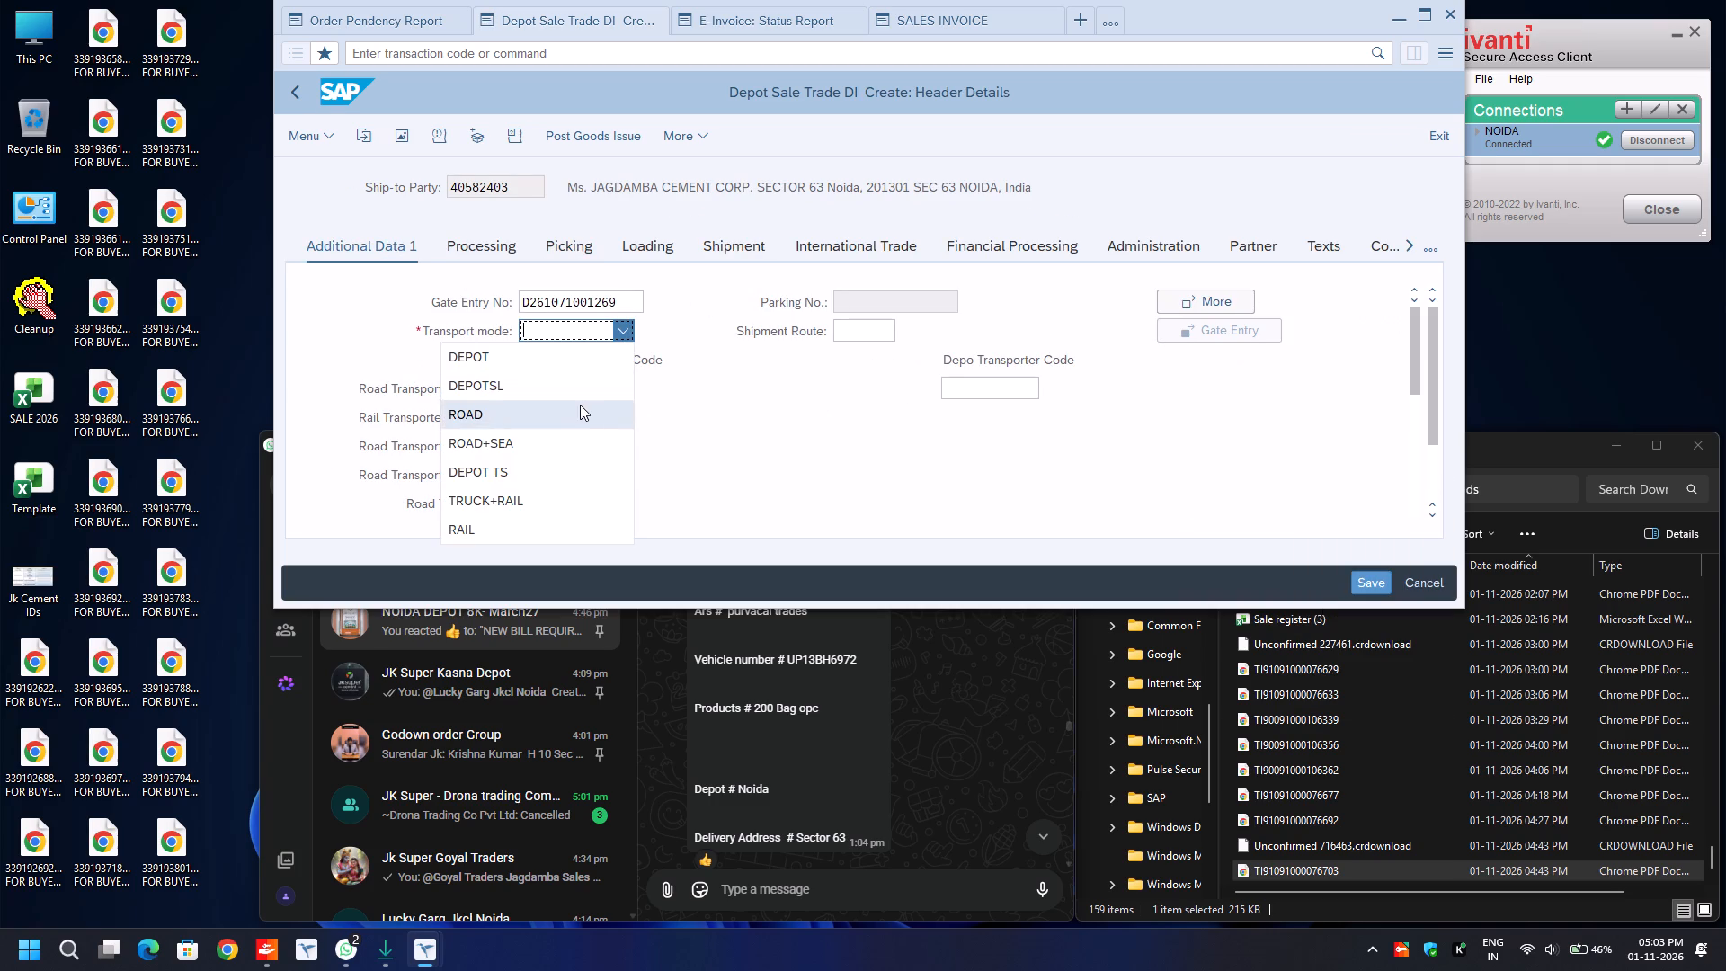
left_click(580, 405)
left_click(570, 381)
key("BackSpace")
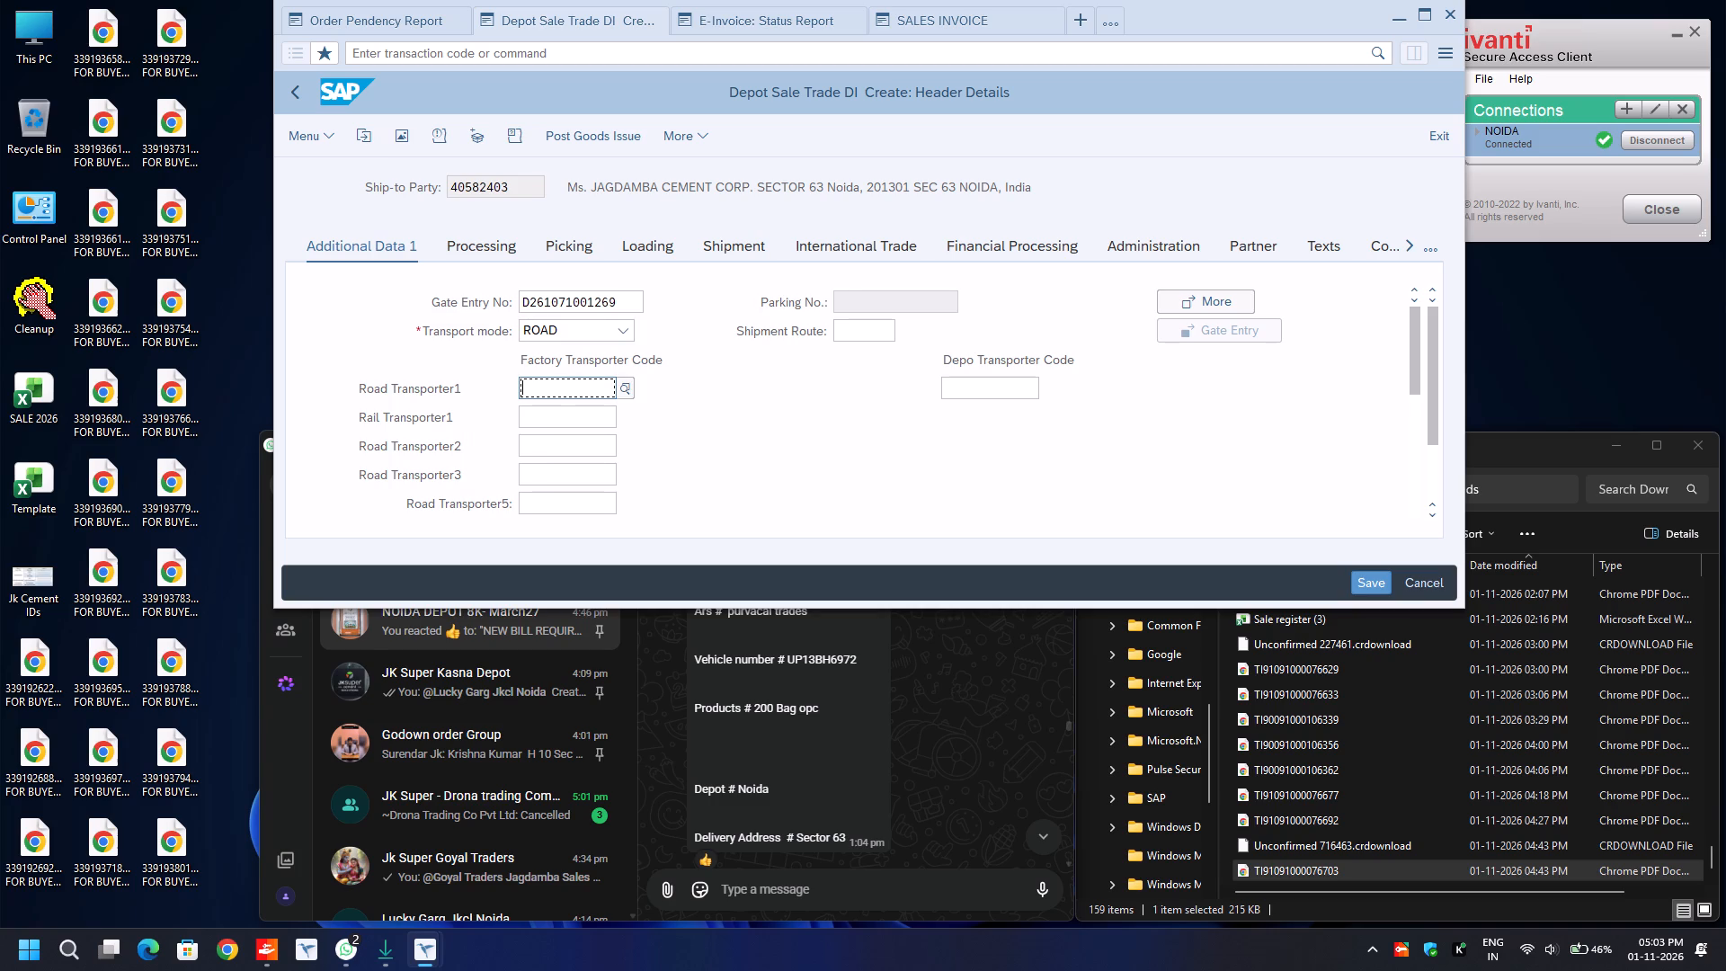
key("Down")
key("Return")
key("Return")
In the e-way bill data, set the transport mode to Road and the distance to 30.
type("ro")
key("Tab")
key("Tab")
key("BackSpace")
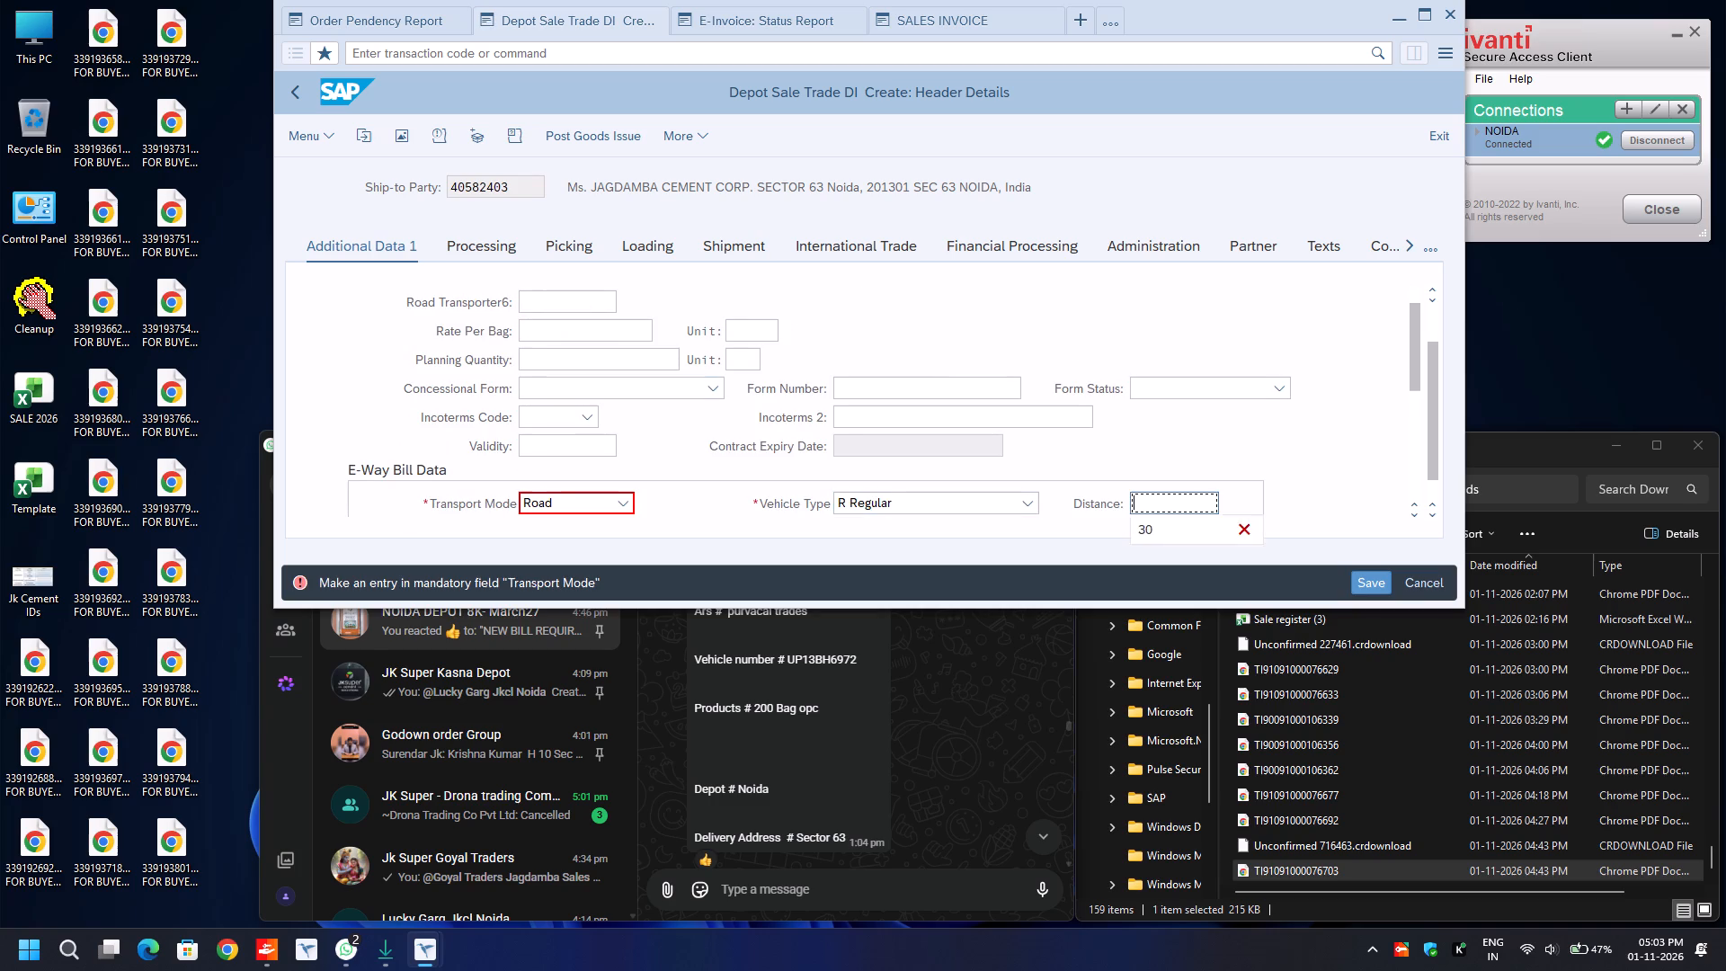
key("Down")
key("Return")
Go to the truck number in the vehicle details.
key("Down")
key("Down")
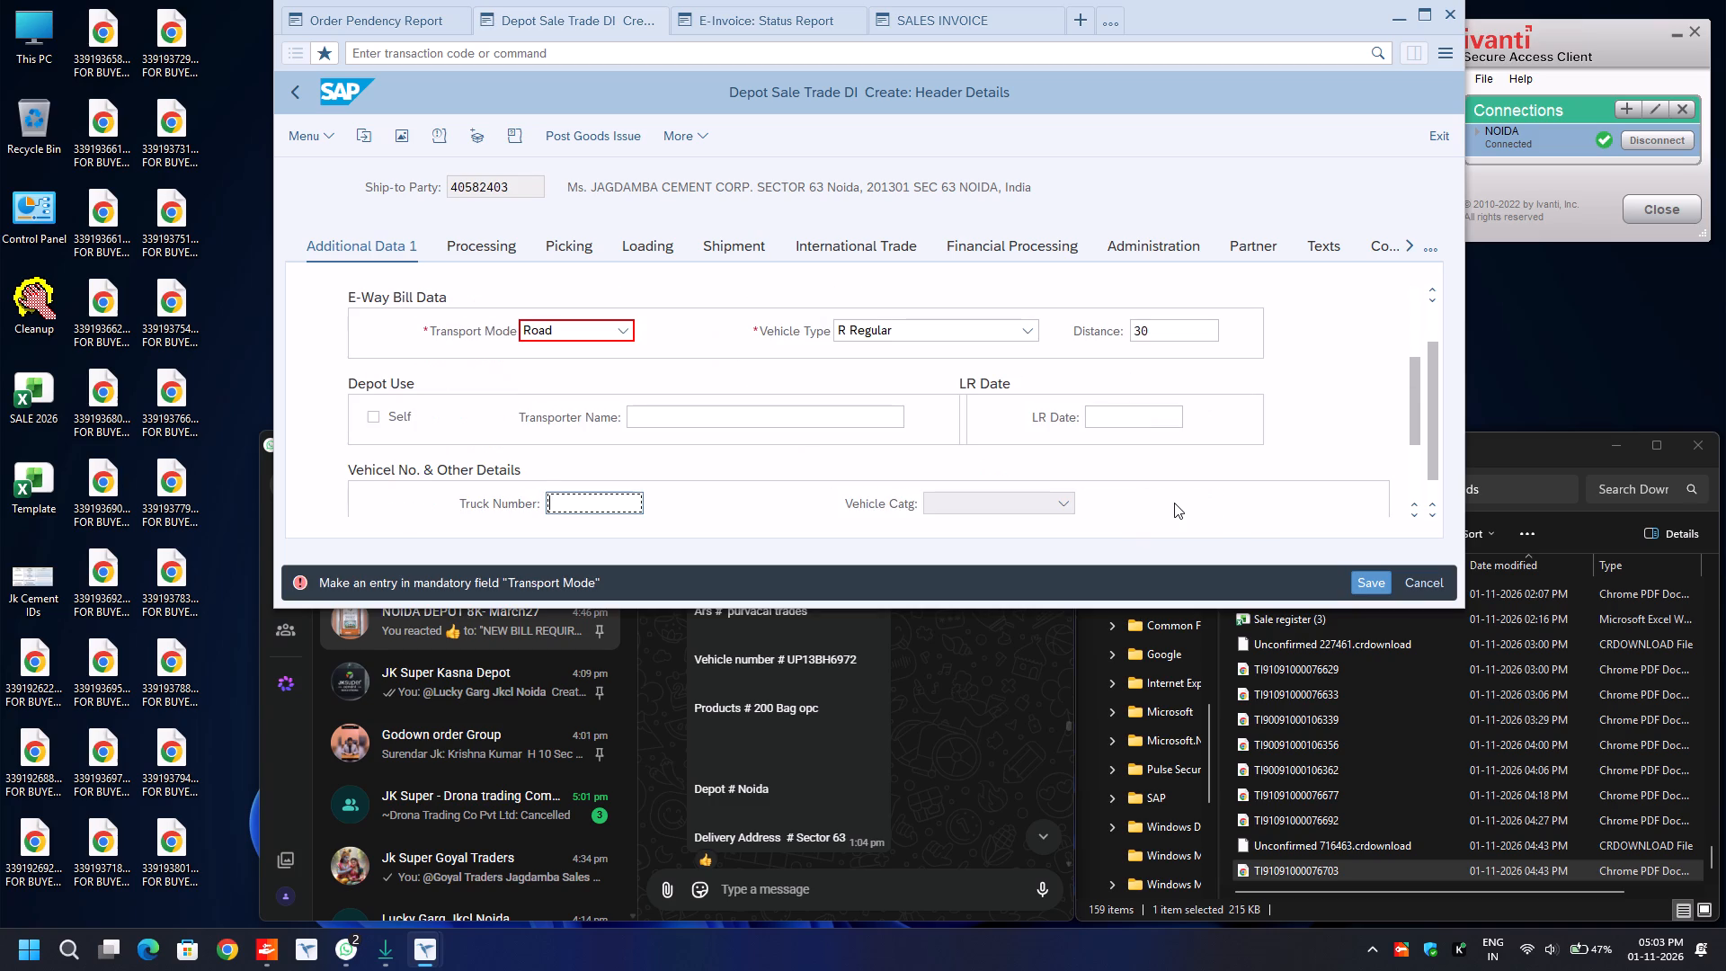
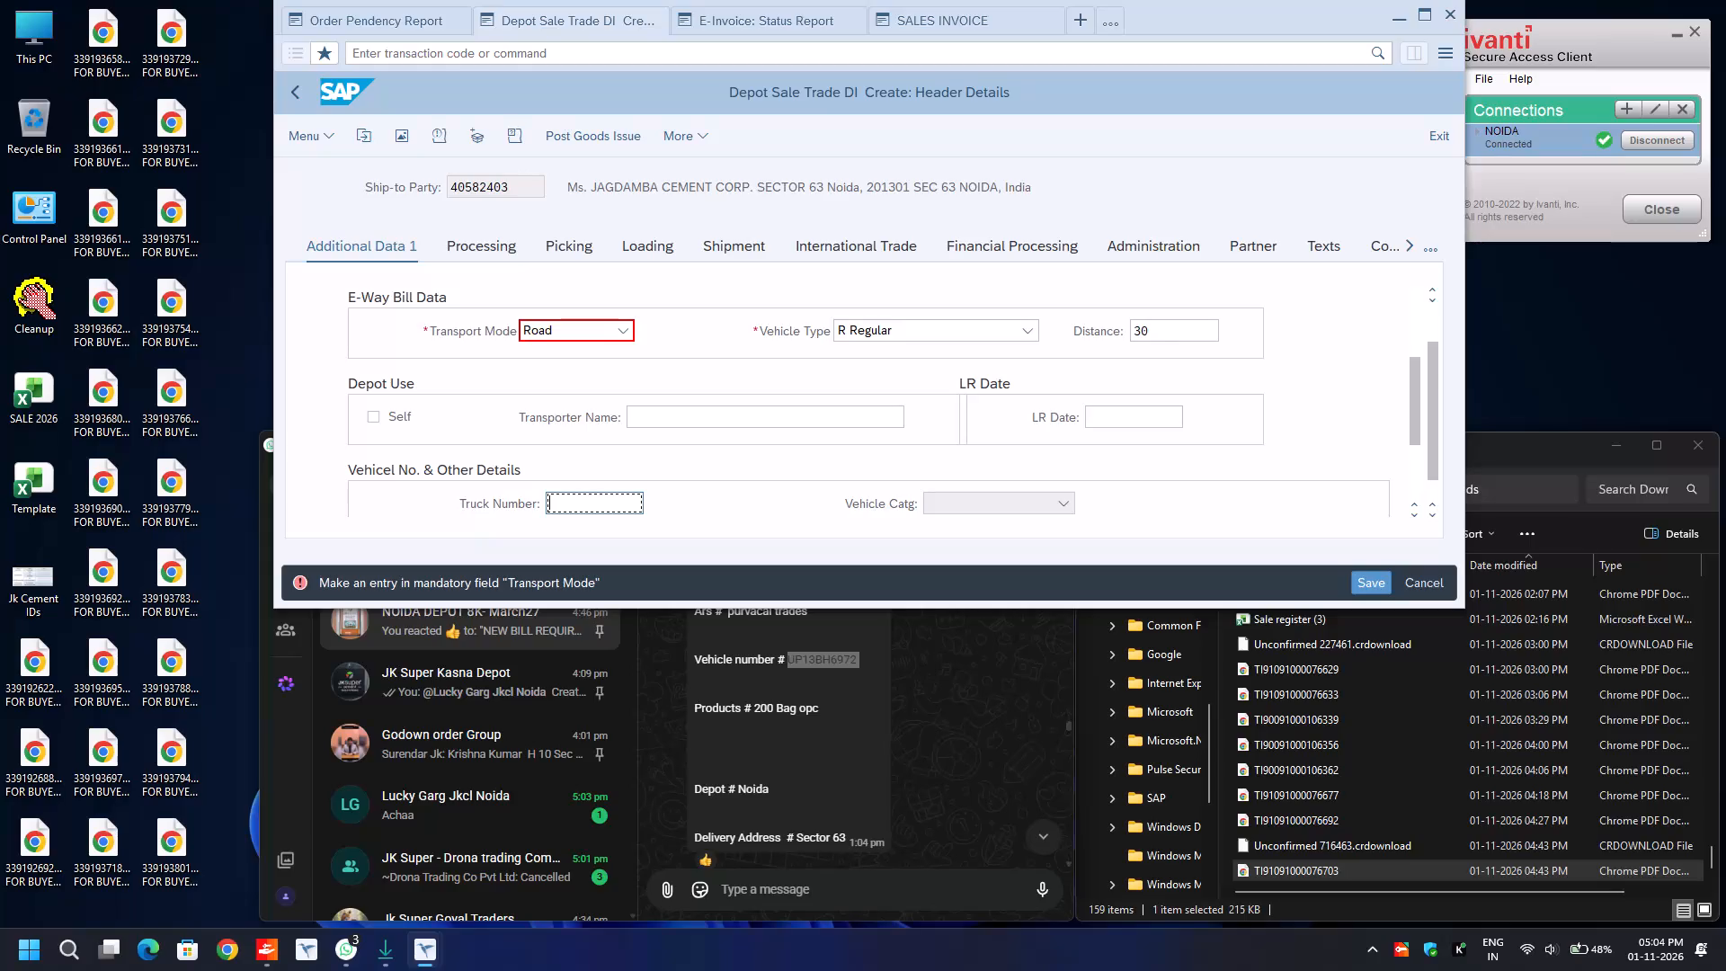
key("Tab")
key("Tab")
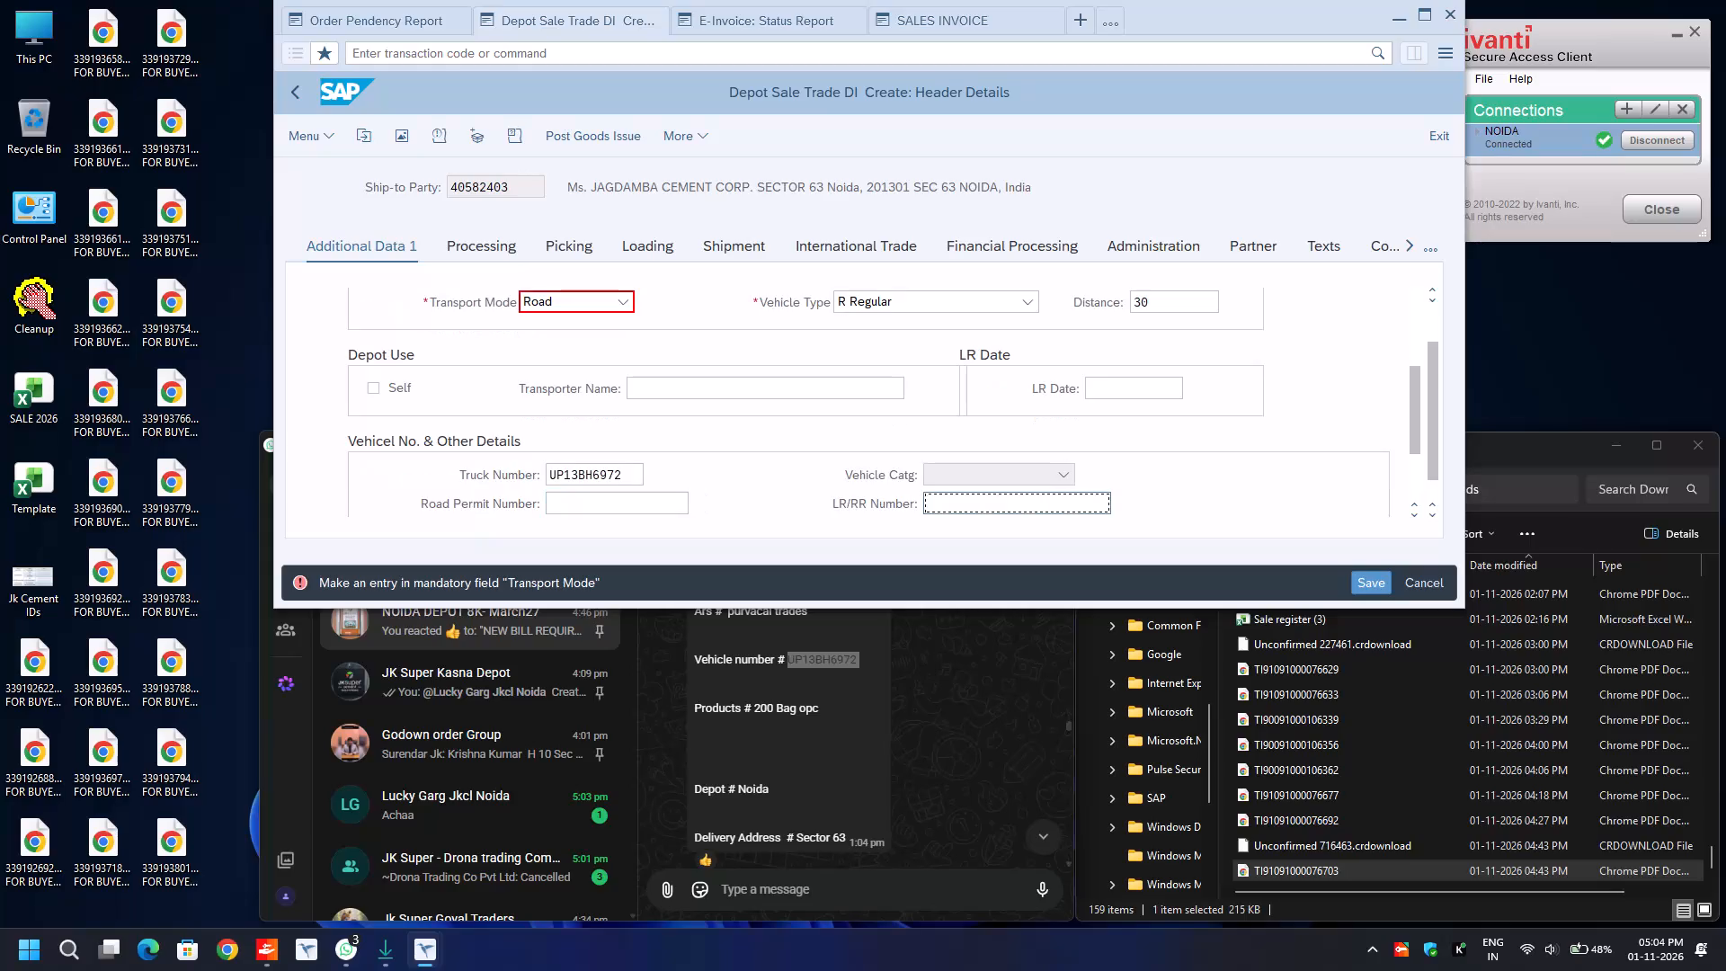
key("BackSpace")
key("Down")
key("Return")
Go to the shipment data of the delivery header.
left_click(742, 249)
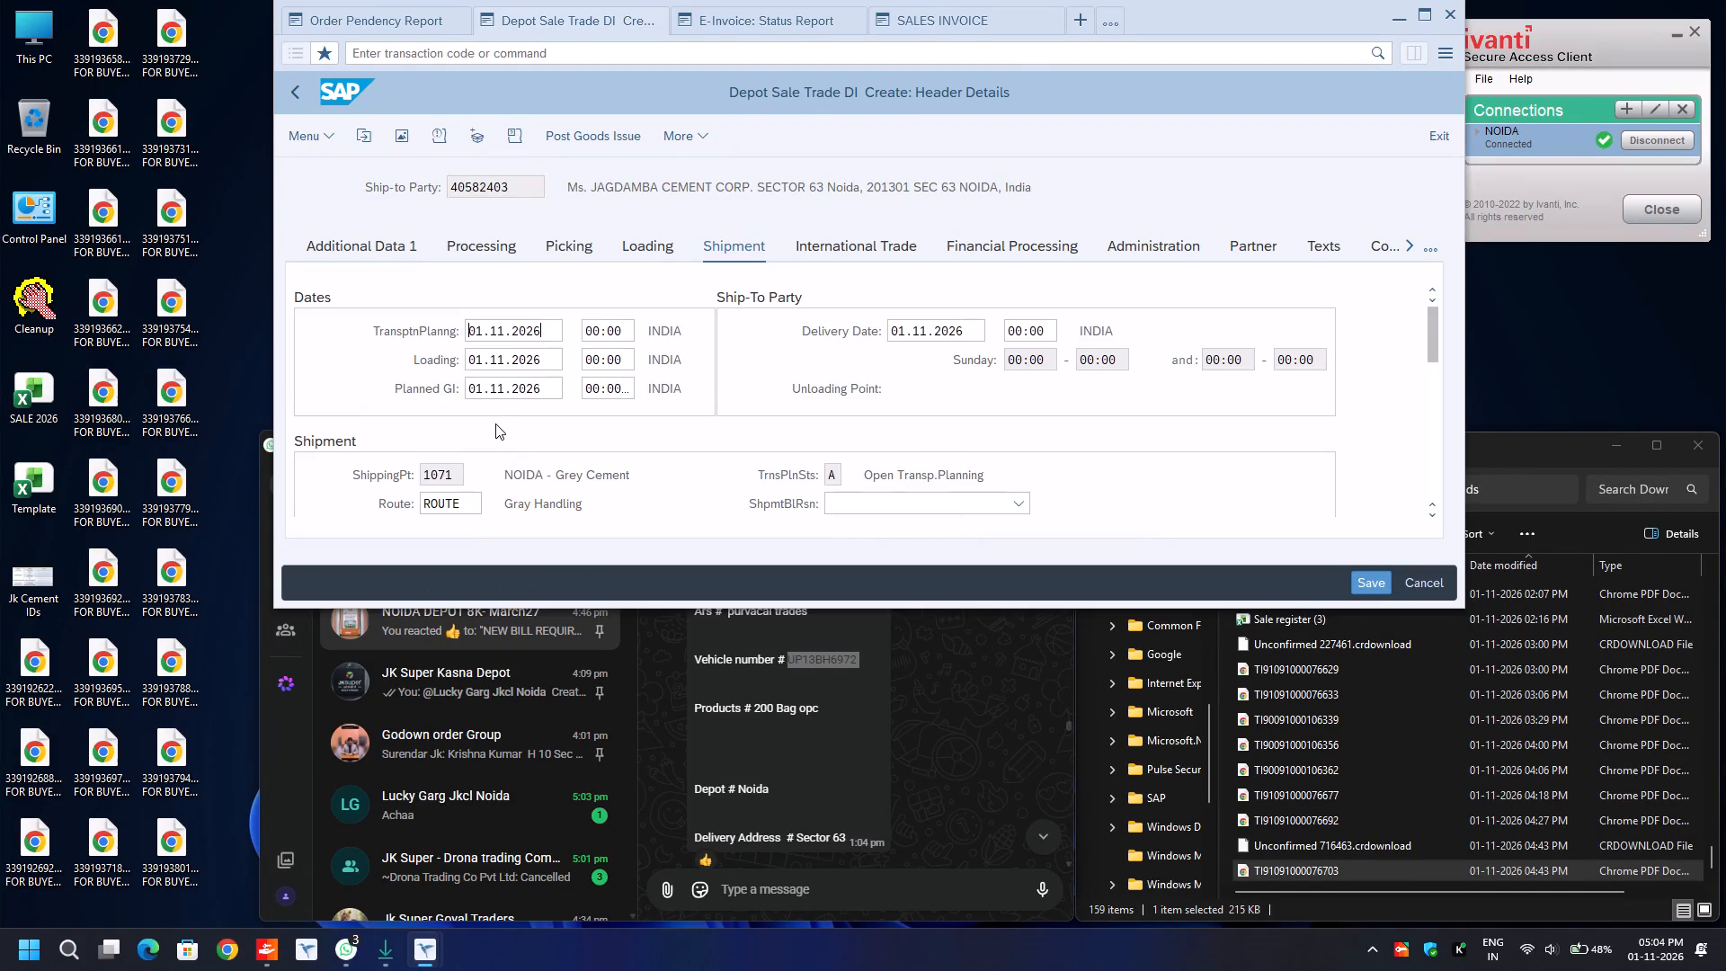
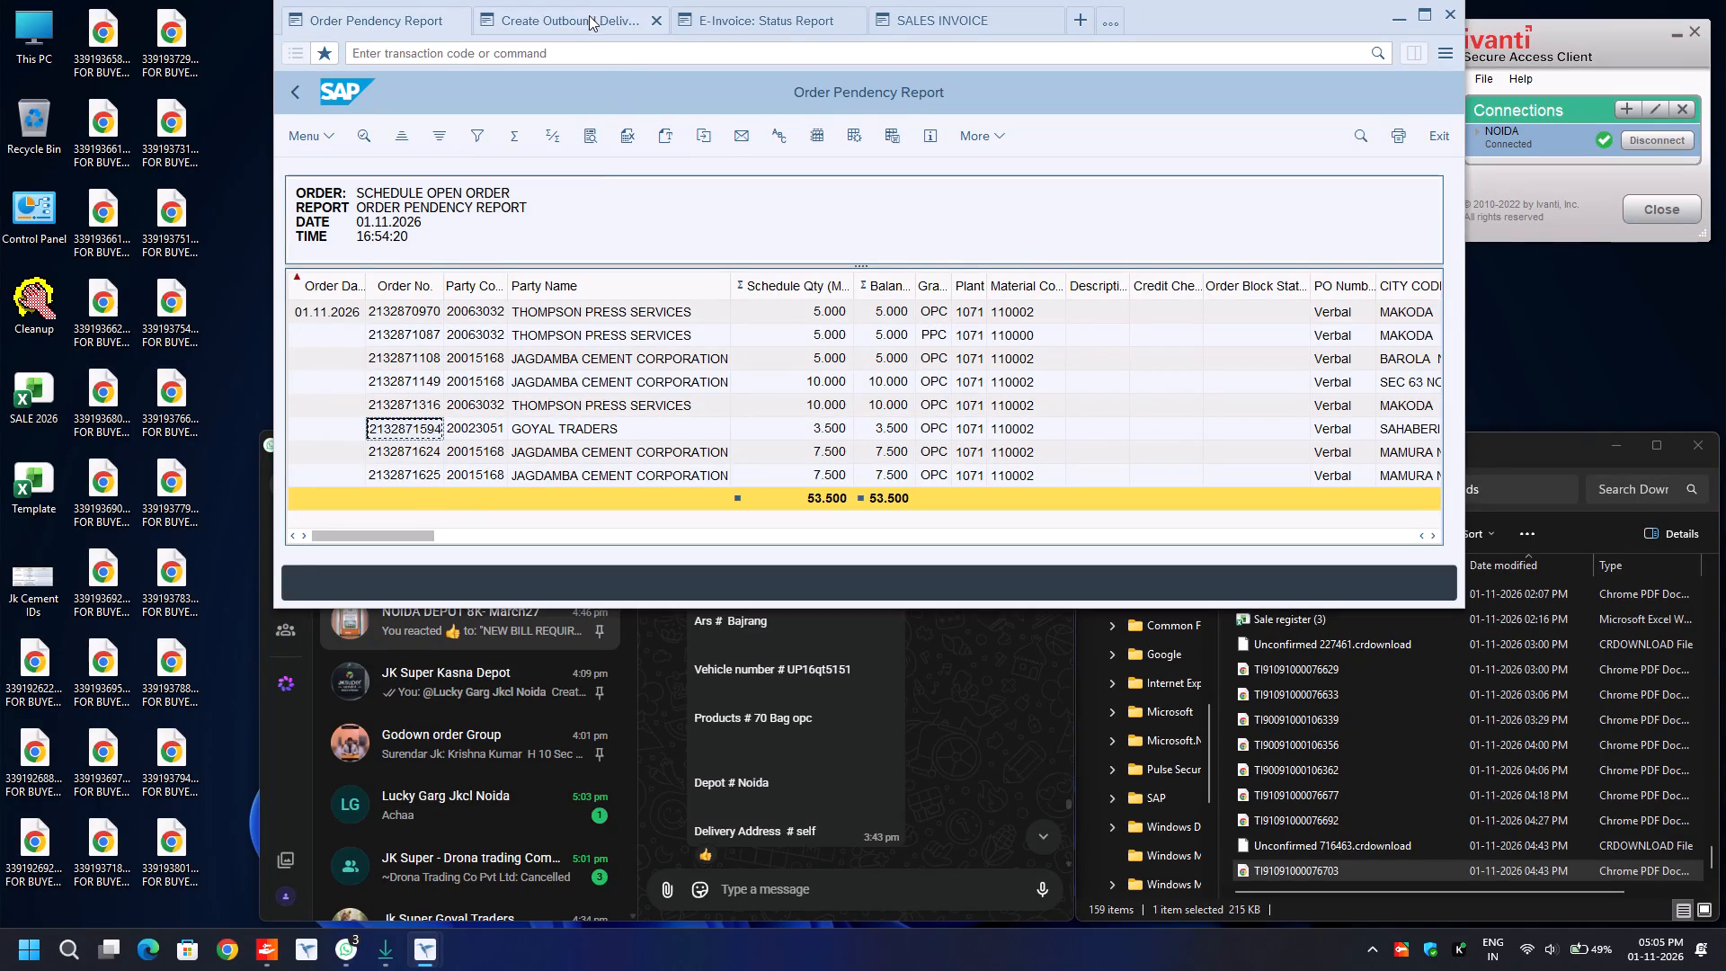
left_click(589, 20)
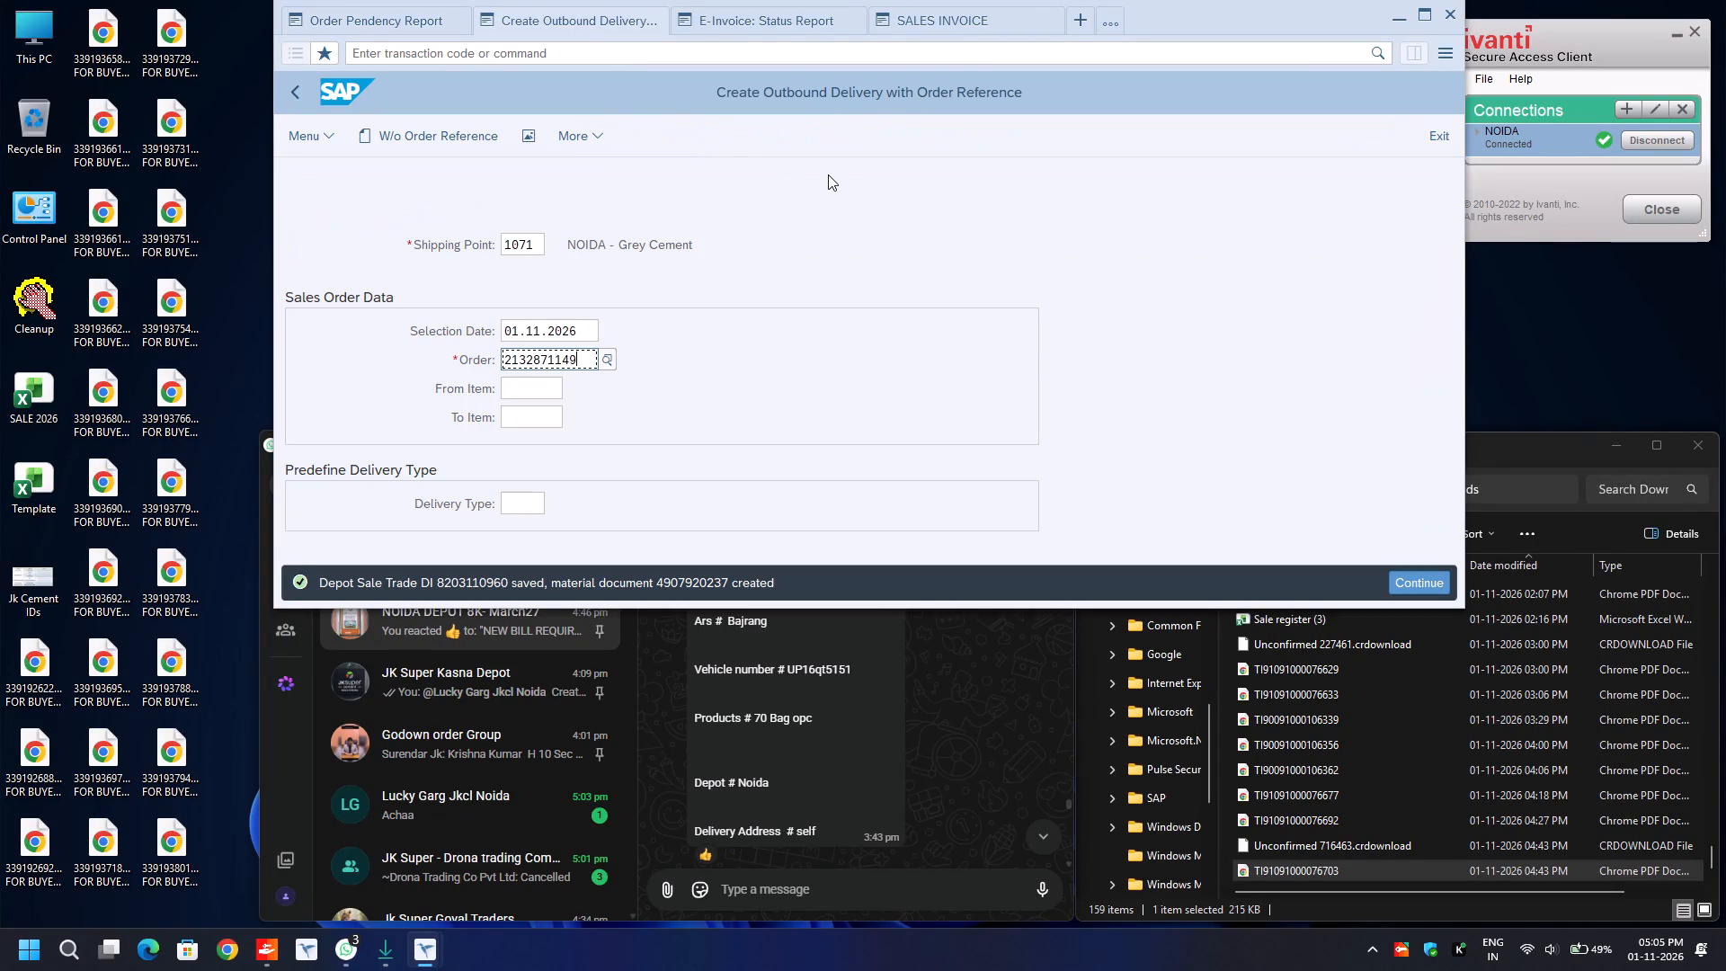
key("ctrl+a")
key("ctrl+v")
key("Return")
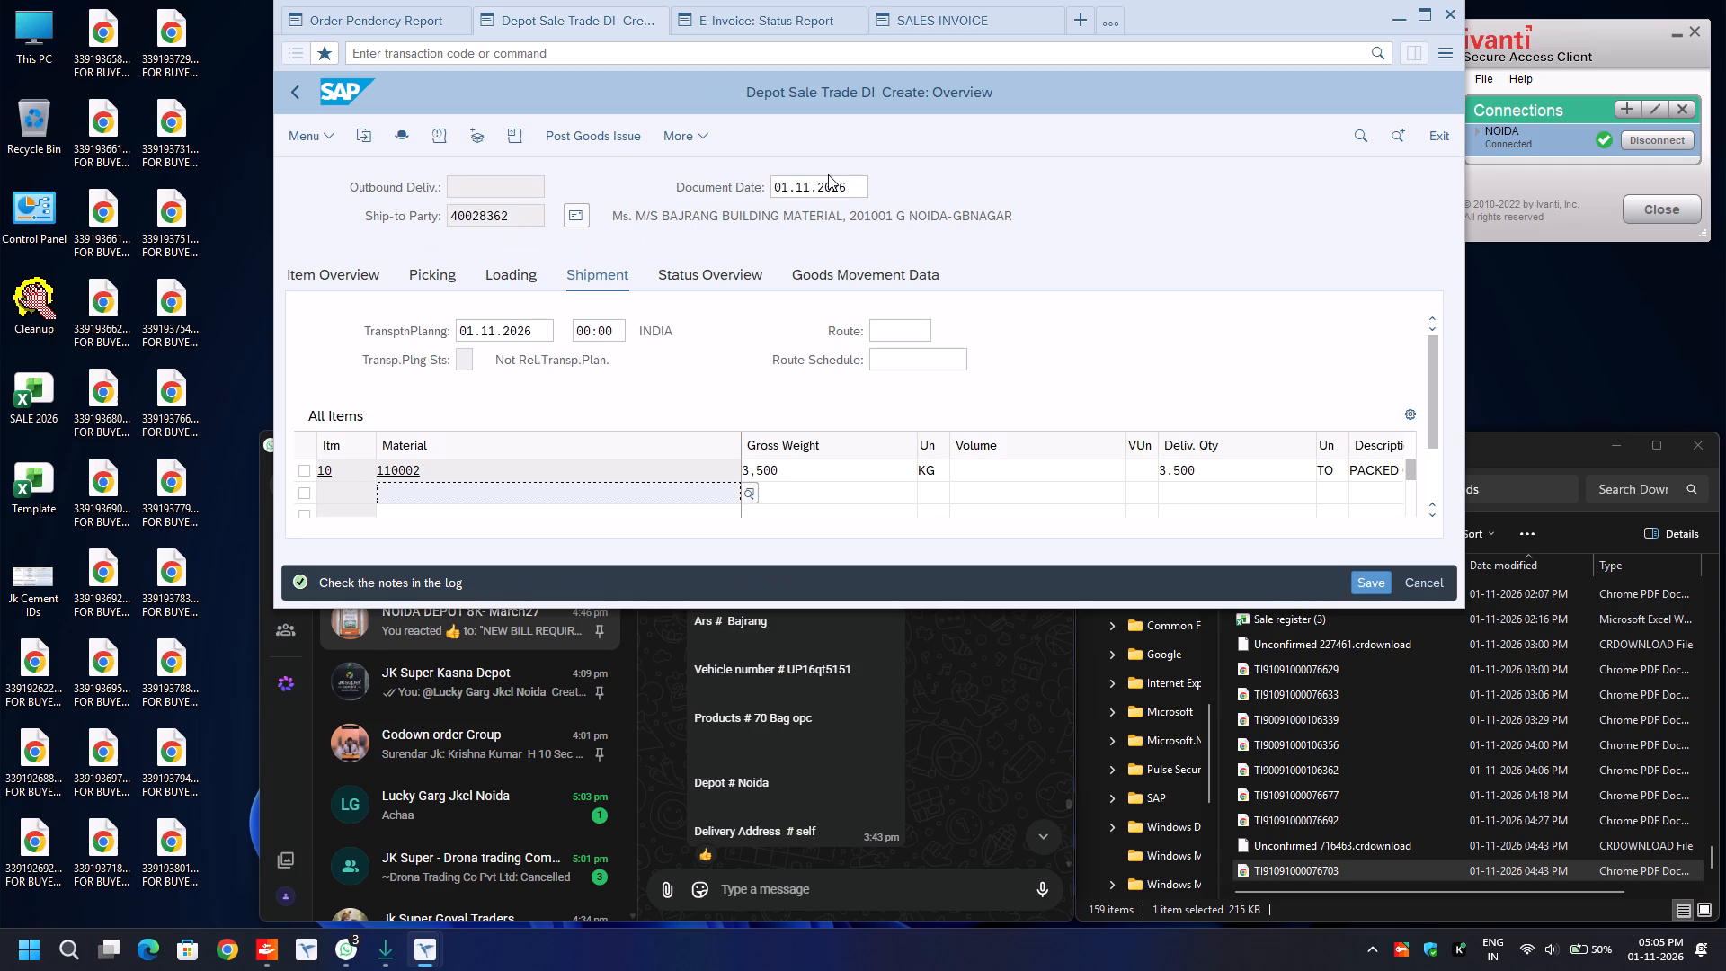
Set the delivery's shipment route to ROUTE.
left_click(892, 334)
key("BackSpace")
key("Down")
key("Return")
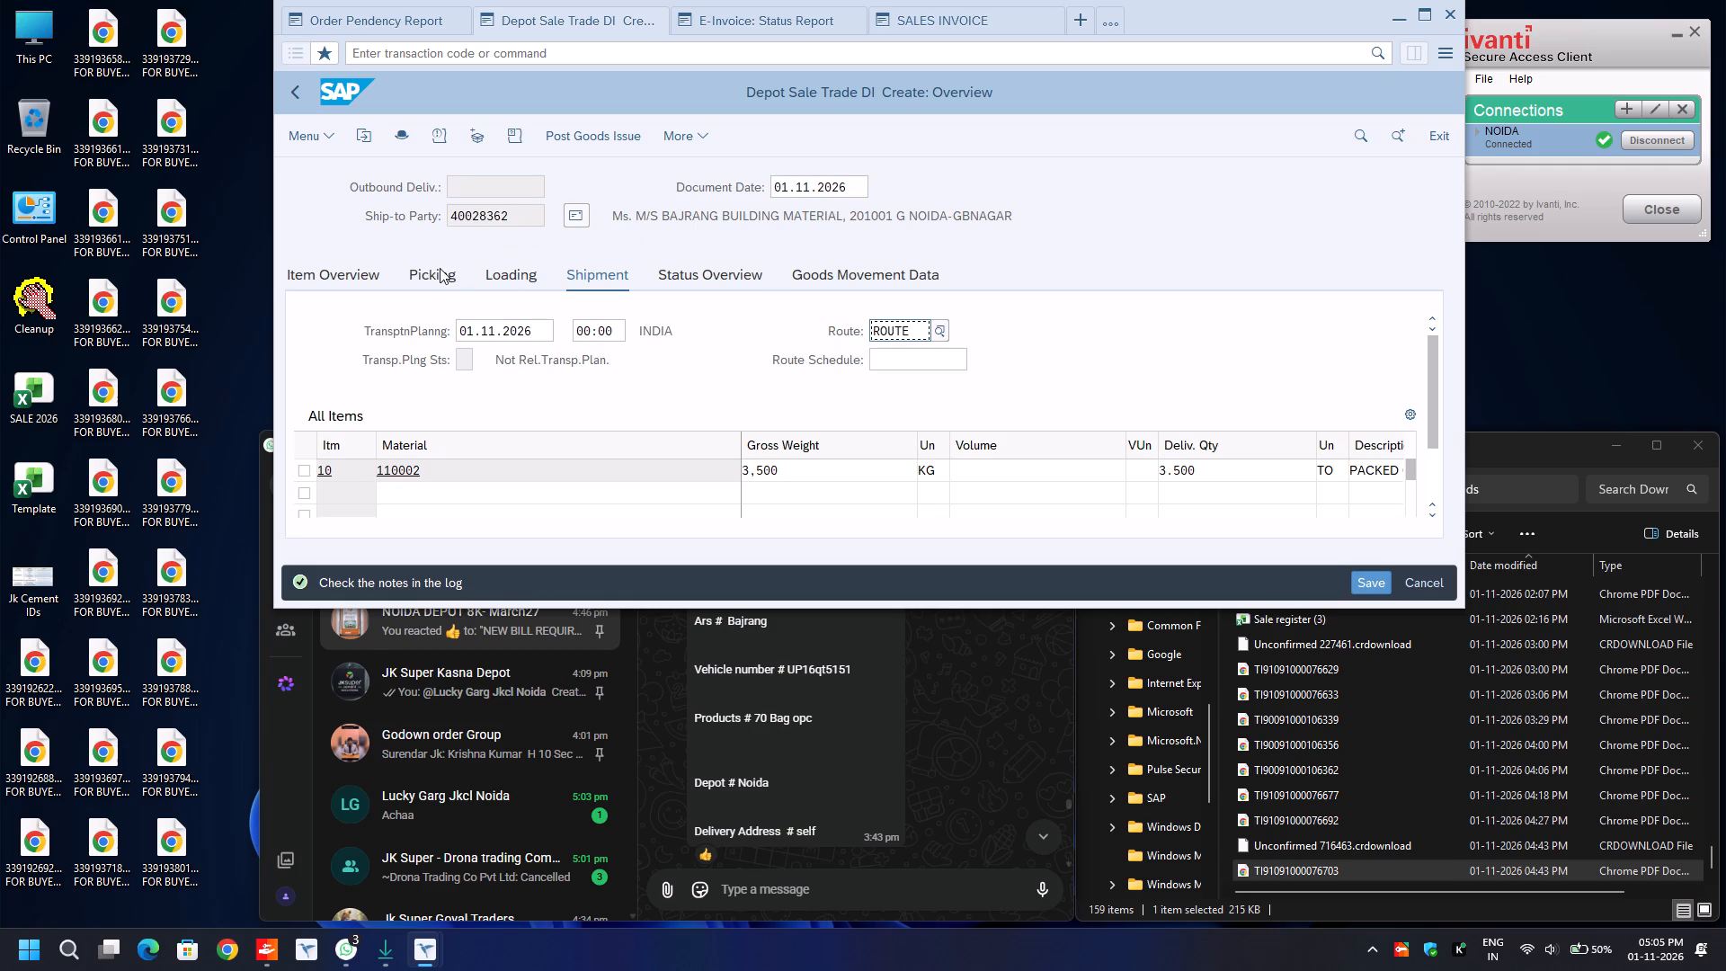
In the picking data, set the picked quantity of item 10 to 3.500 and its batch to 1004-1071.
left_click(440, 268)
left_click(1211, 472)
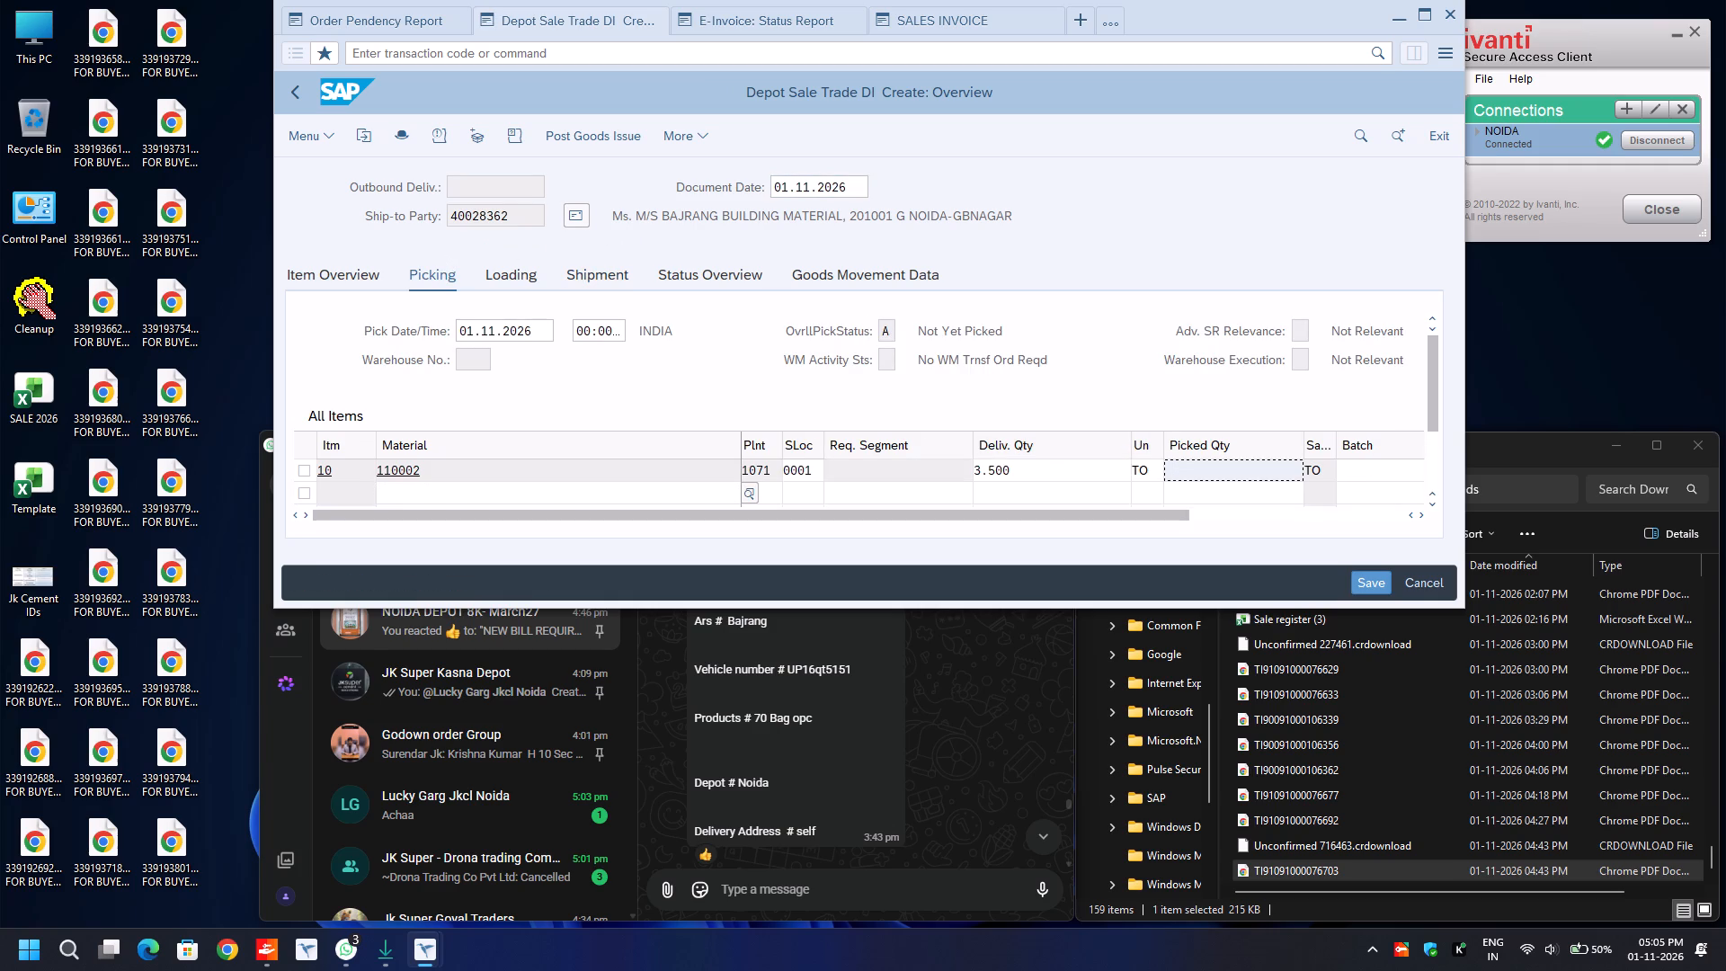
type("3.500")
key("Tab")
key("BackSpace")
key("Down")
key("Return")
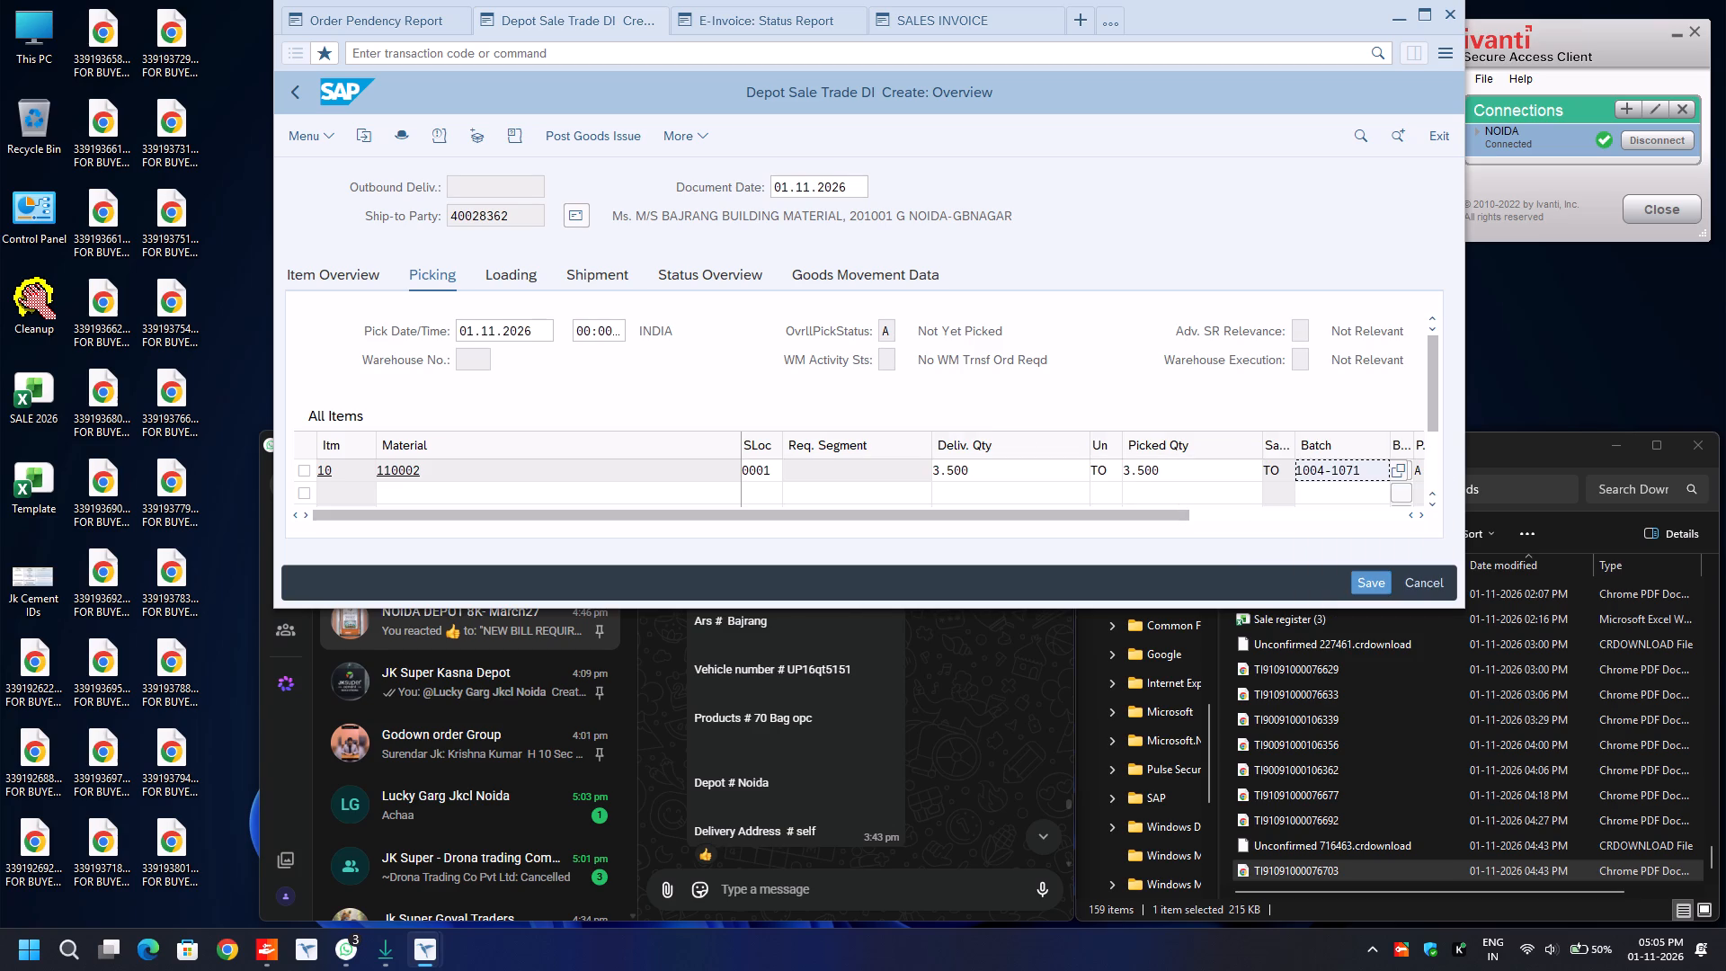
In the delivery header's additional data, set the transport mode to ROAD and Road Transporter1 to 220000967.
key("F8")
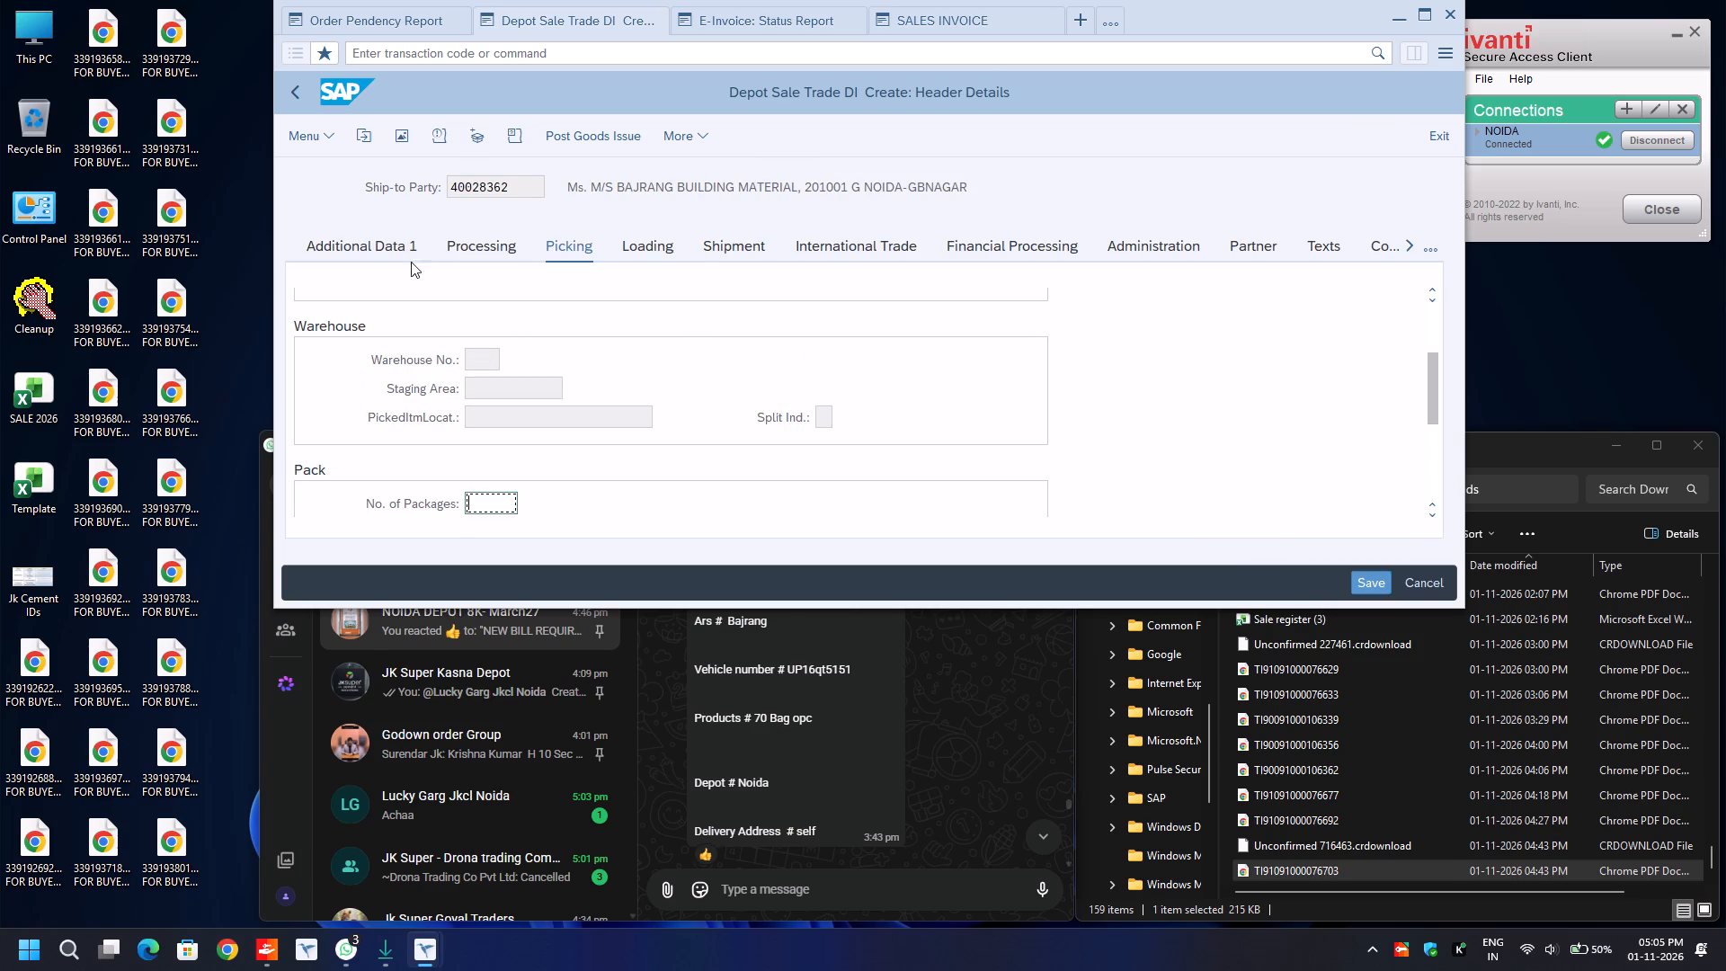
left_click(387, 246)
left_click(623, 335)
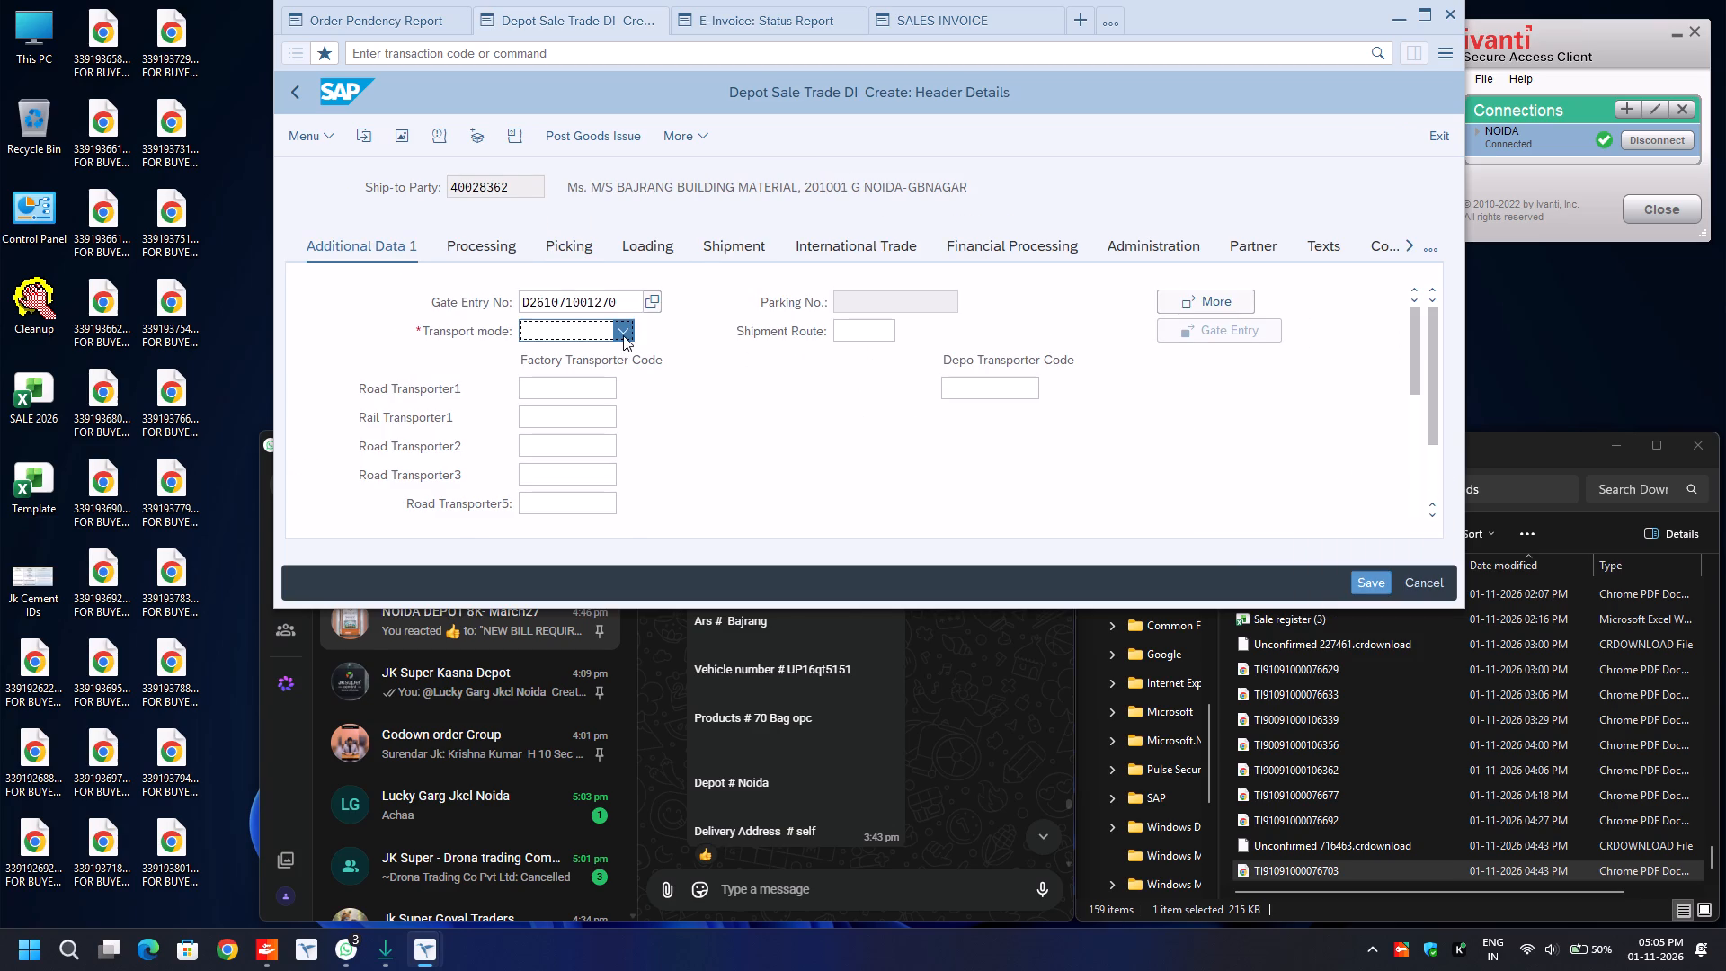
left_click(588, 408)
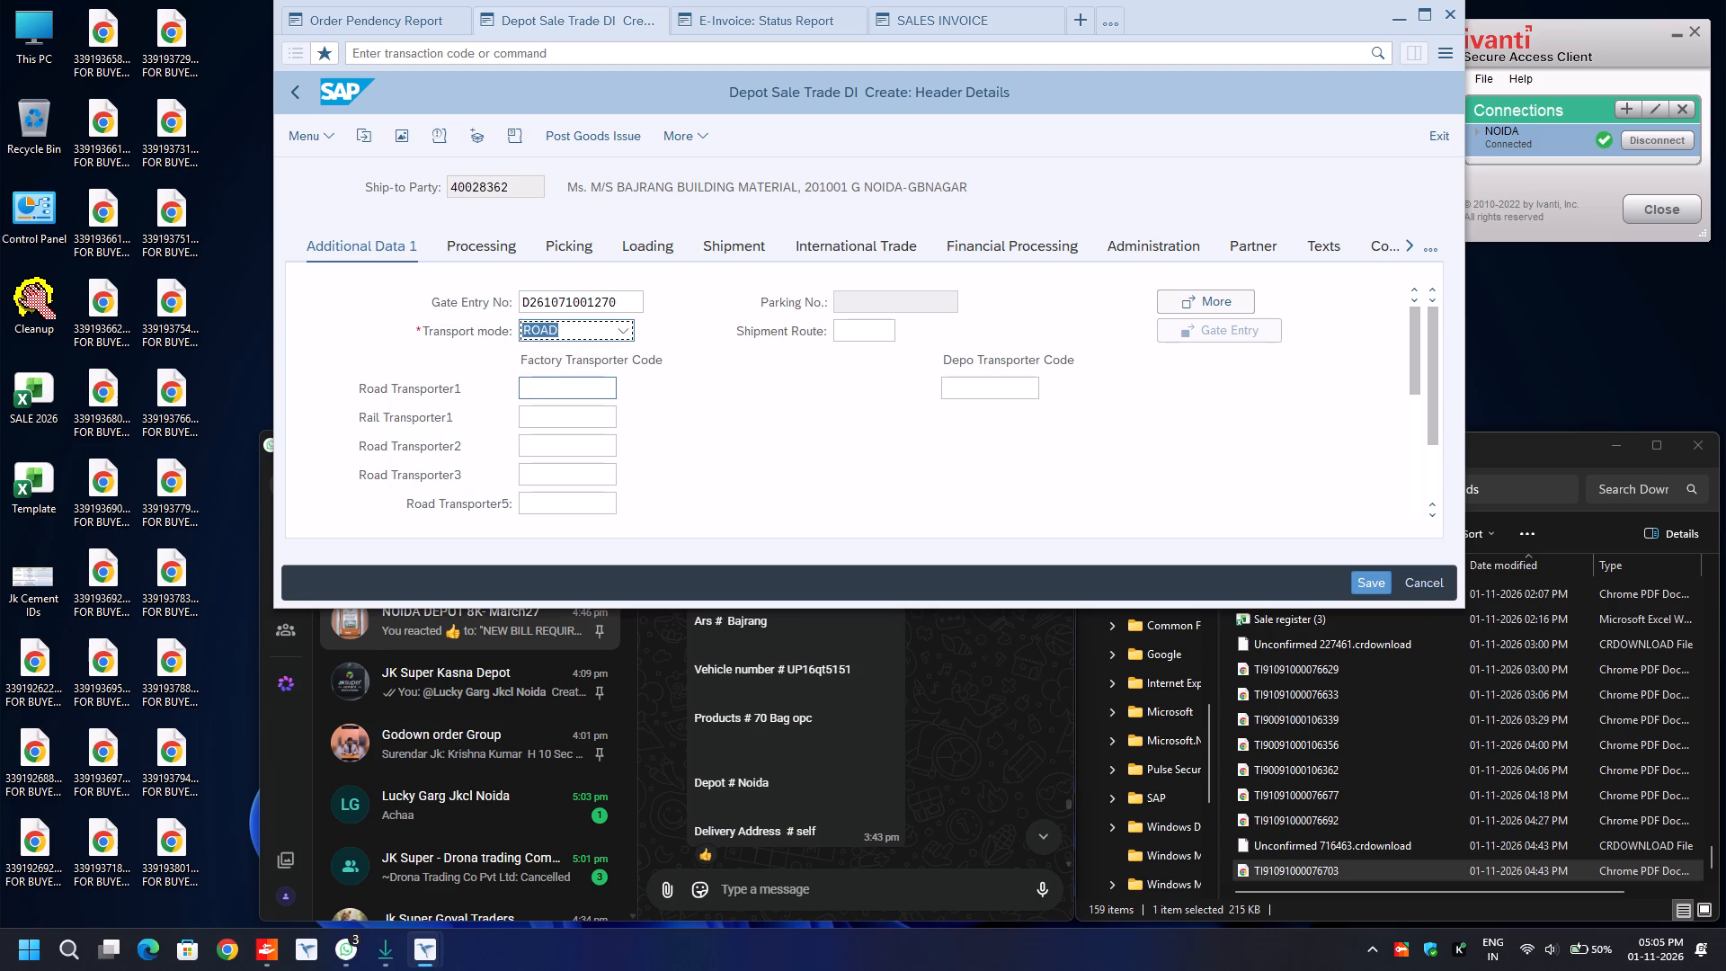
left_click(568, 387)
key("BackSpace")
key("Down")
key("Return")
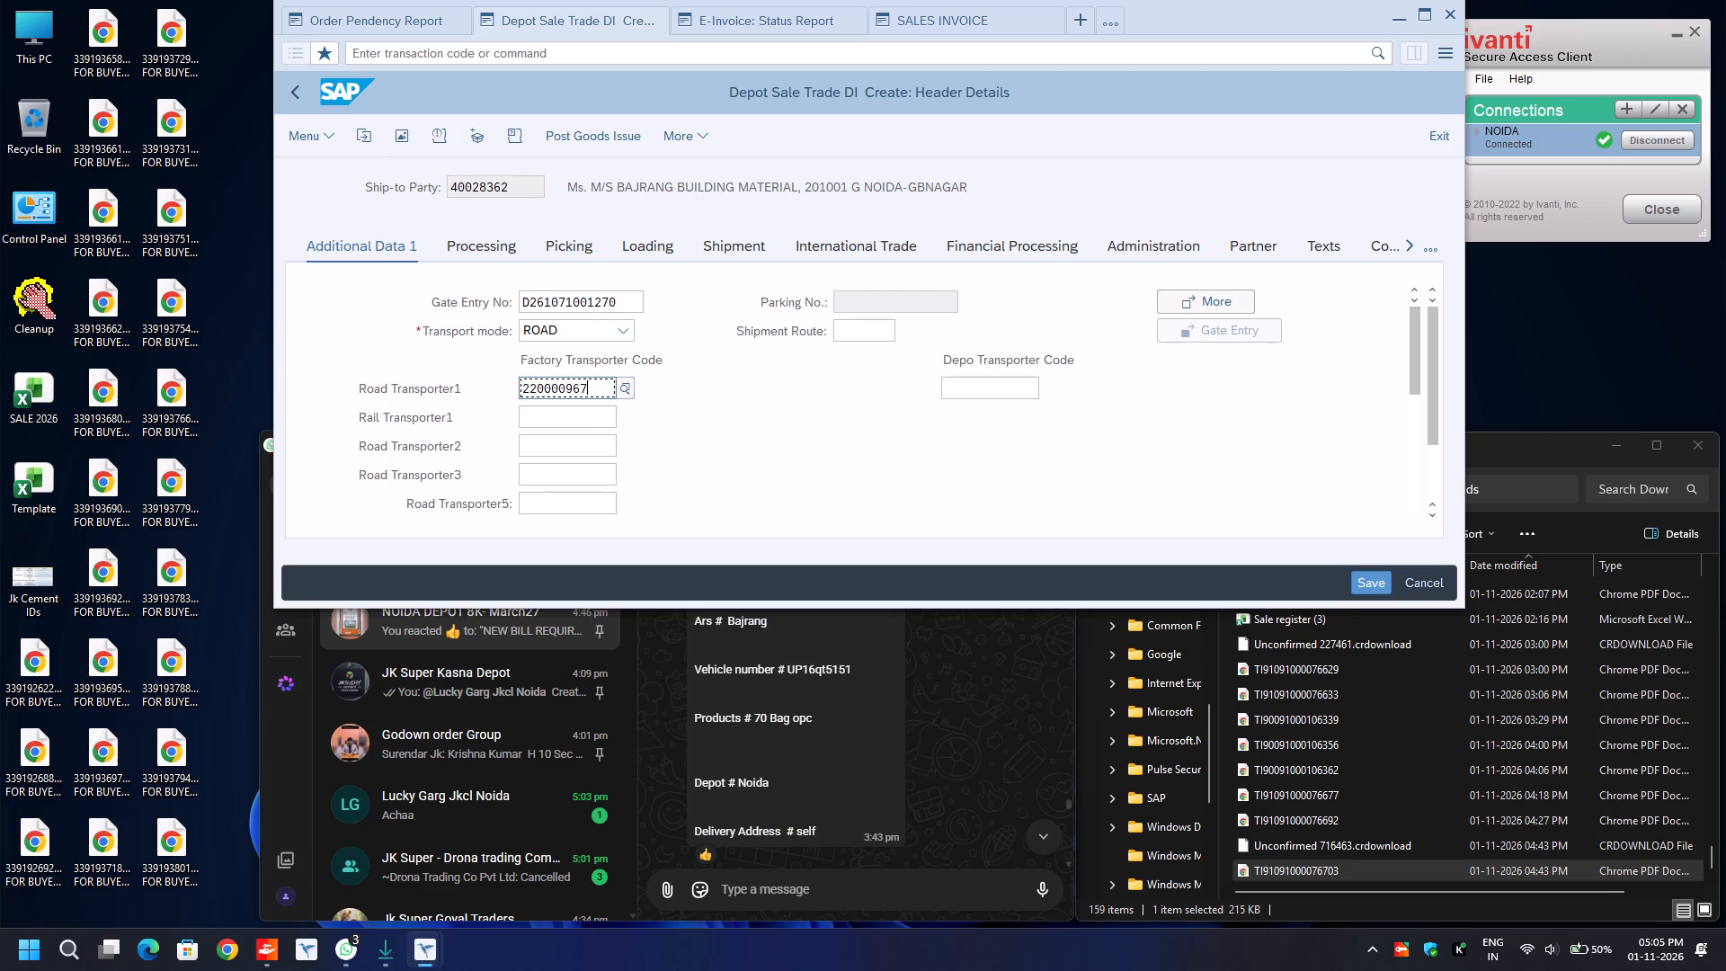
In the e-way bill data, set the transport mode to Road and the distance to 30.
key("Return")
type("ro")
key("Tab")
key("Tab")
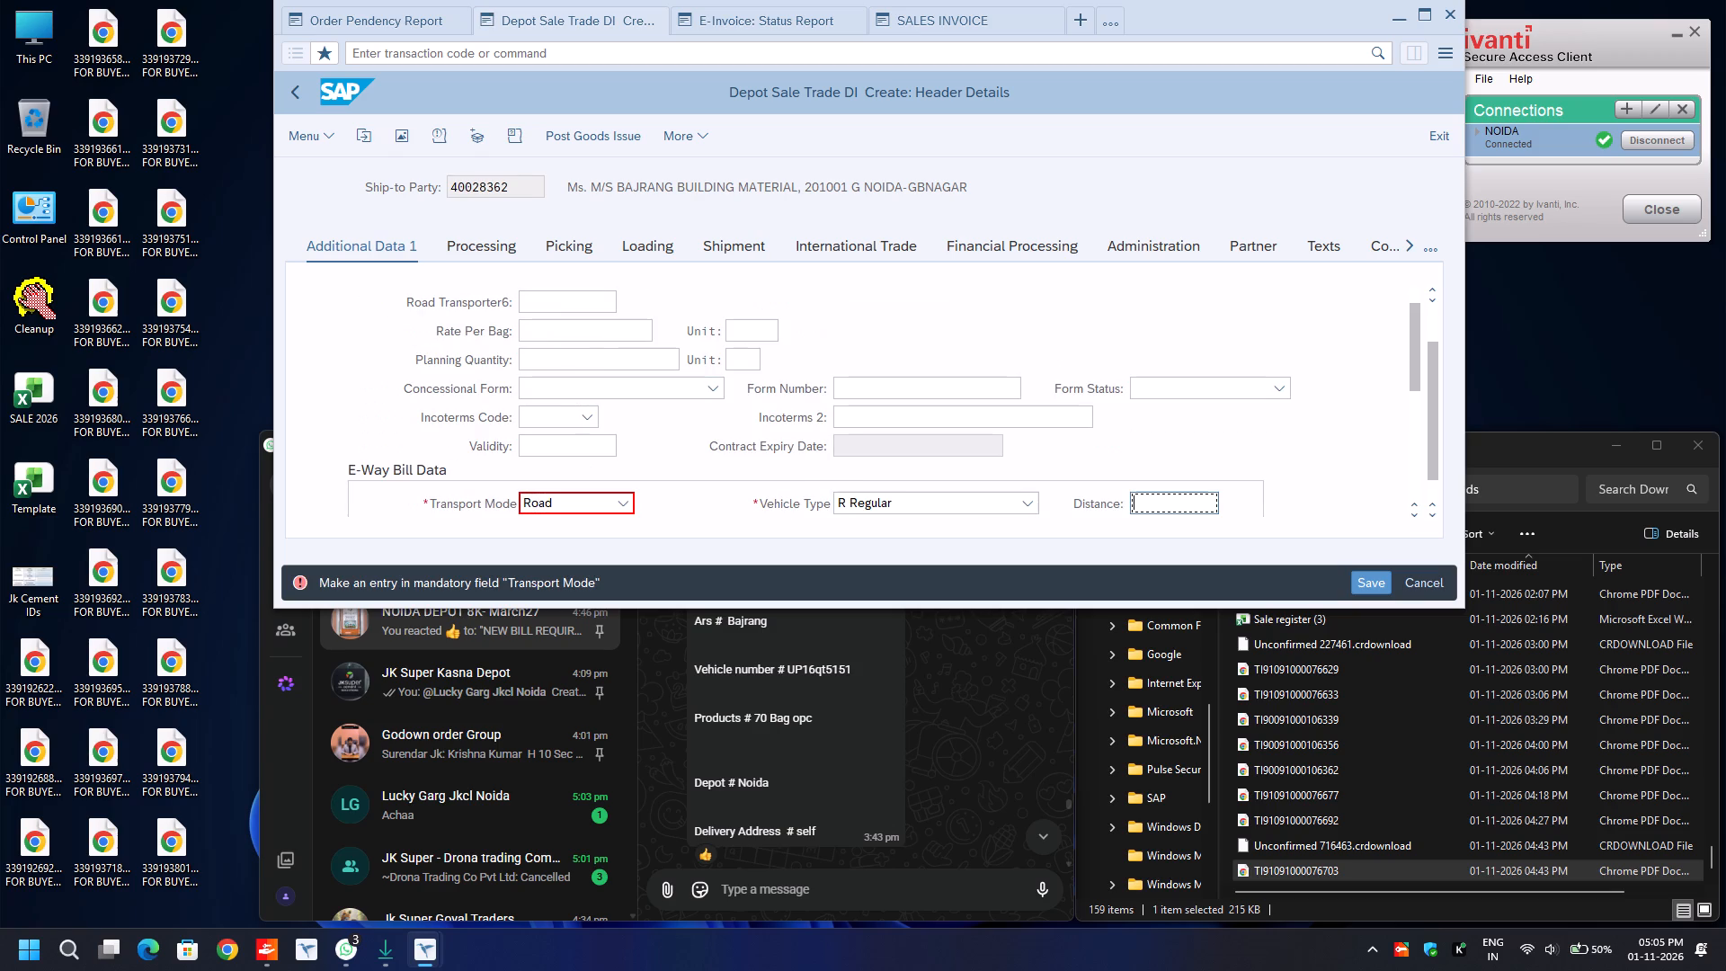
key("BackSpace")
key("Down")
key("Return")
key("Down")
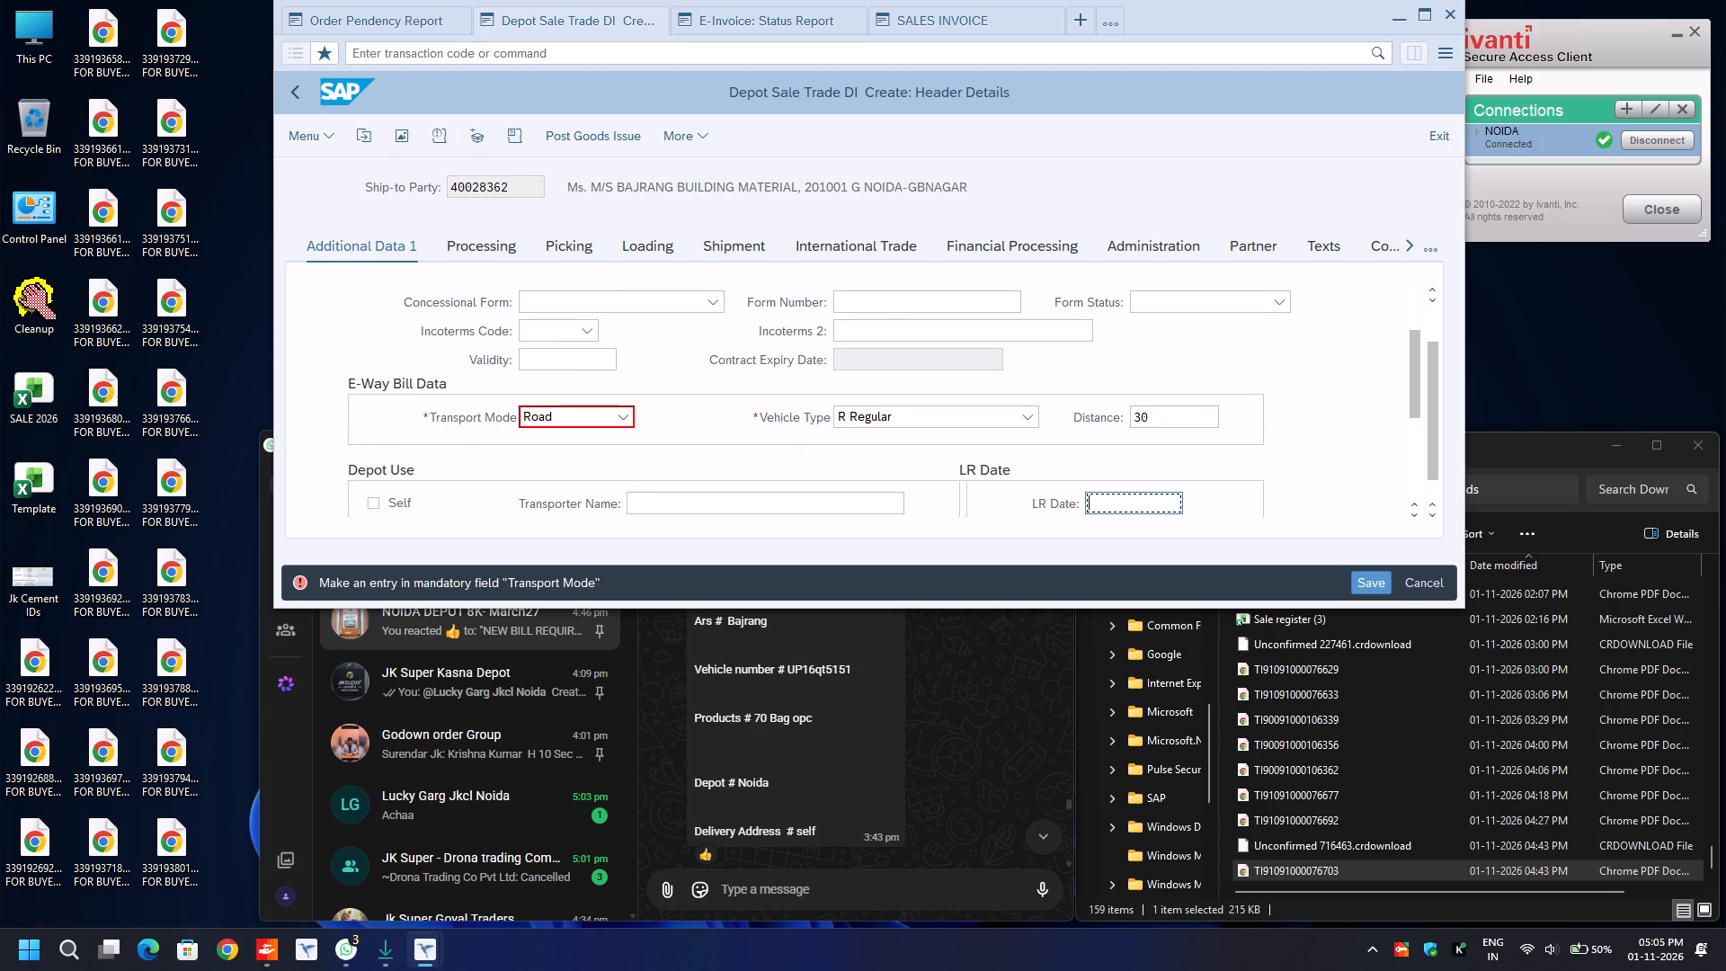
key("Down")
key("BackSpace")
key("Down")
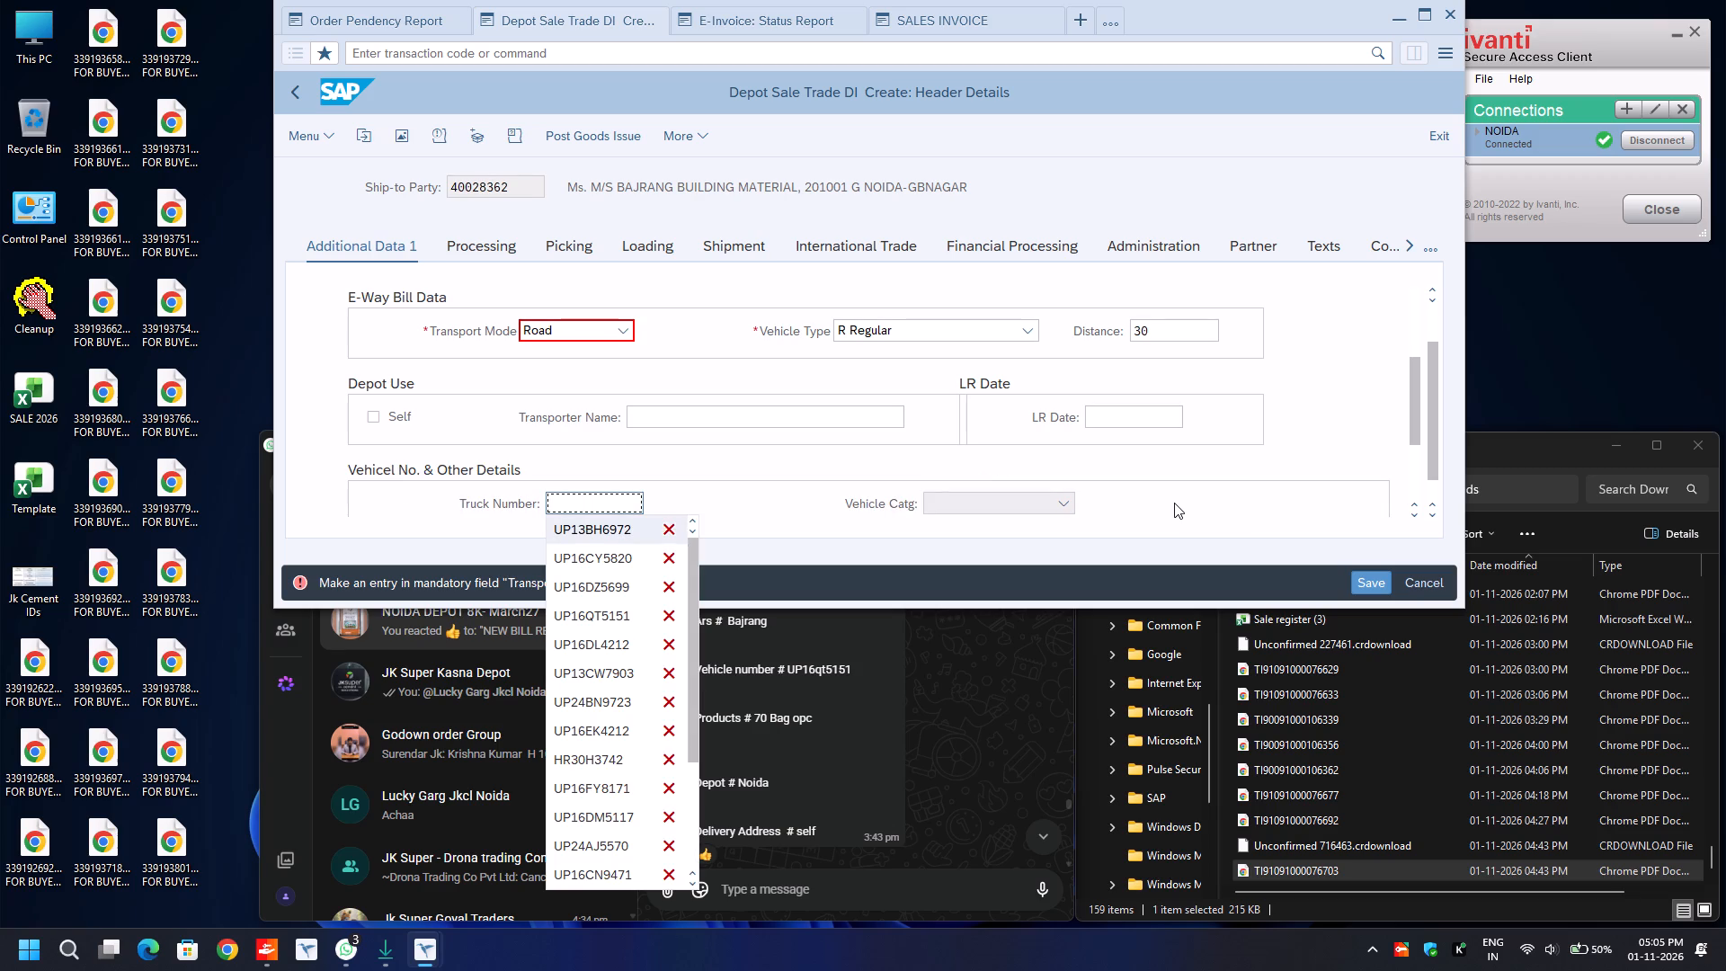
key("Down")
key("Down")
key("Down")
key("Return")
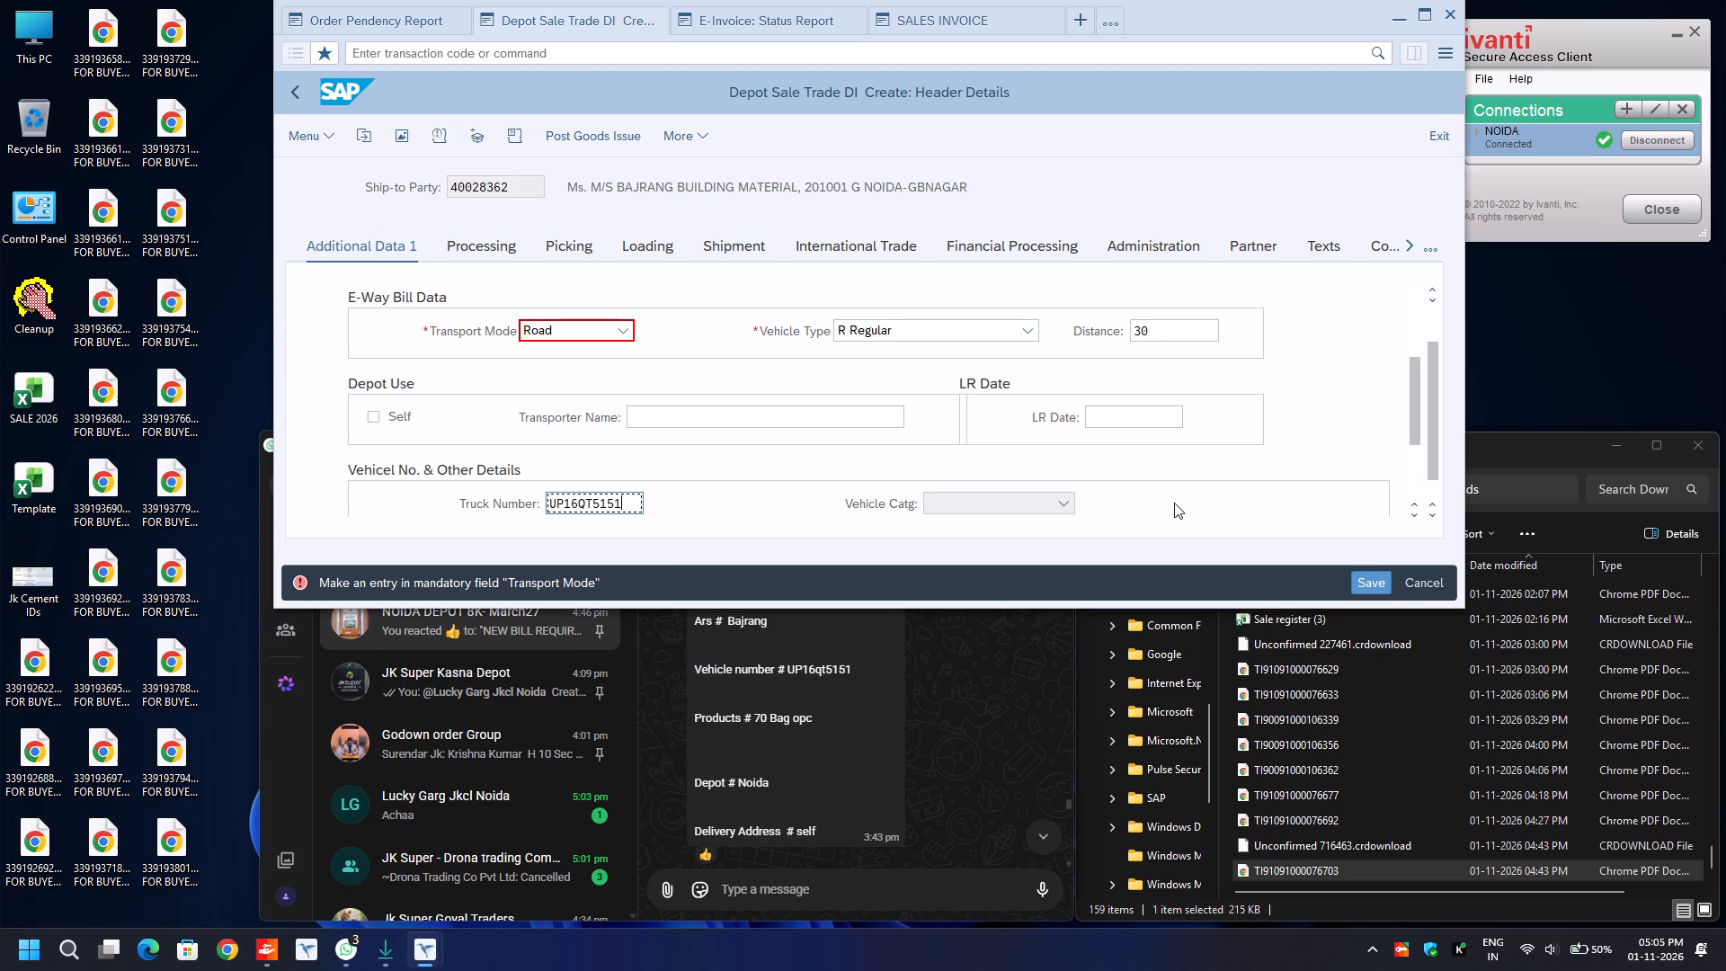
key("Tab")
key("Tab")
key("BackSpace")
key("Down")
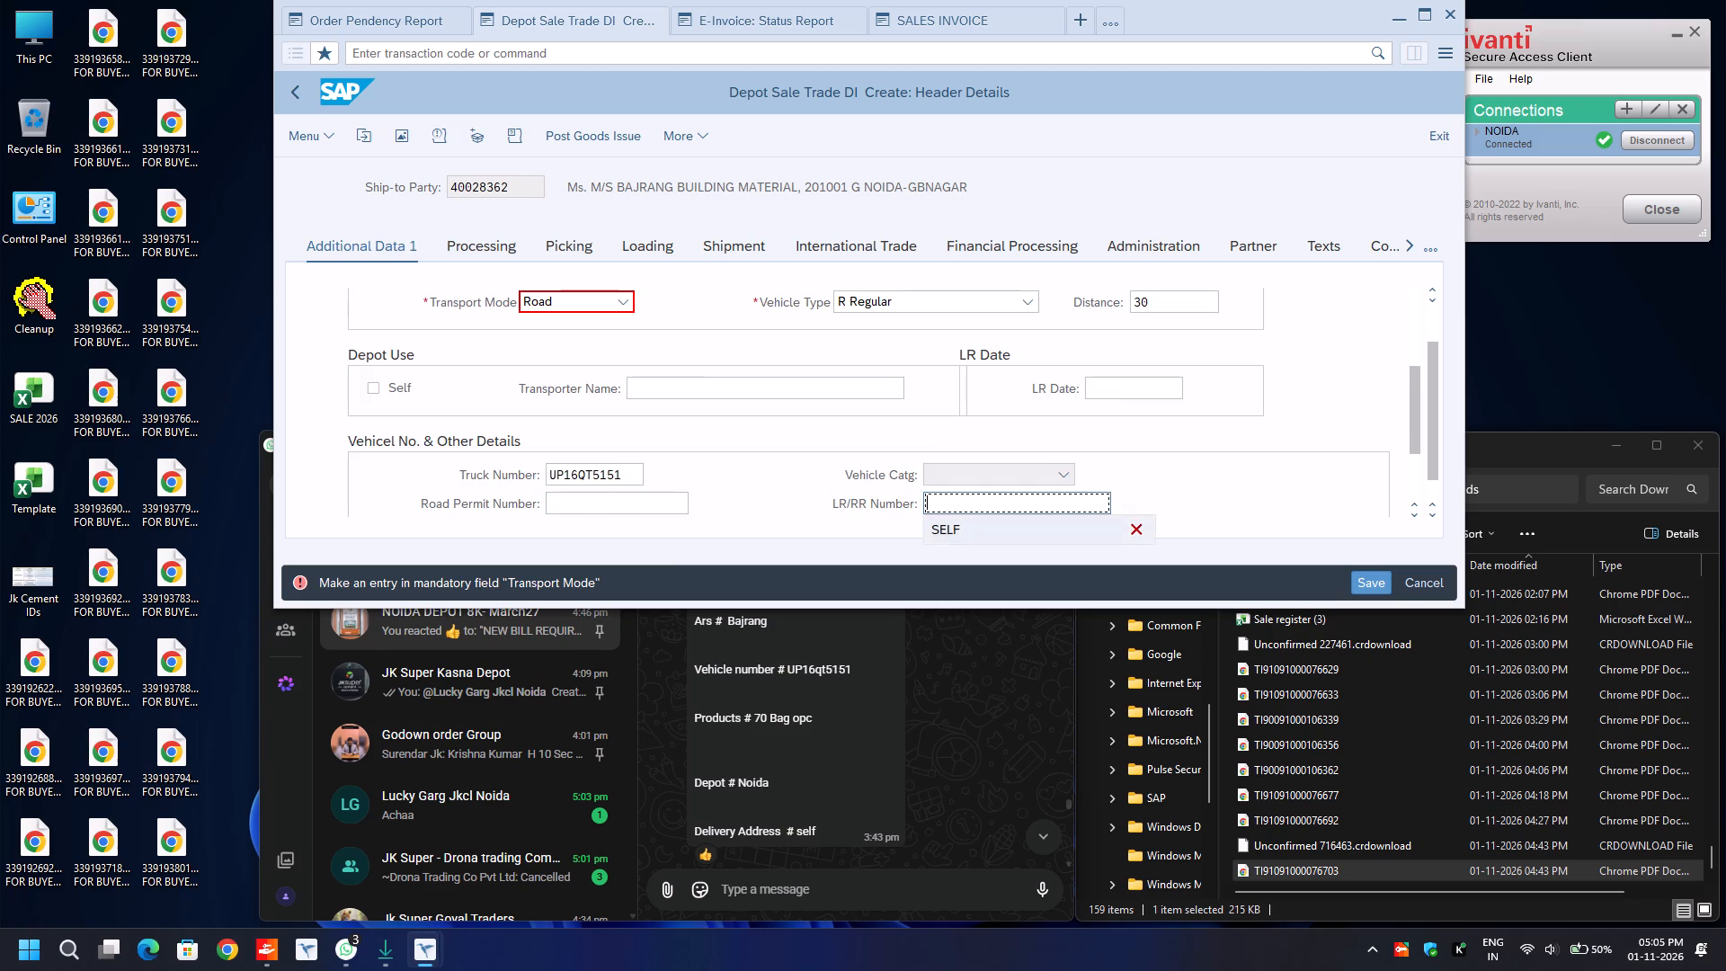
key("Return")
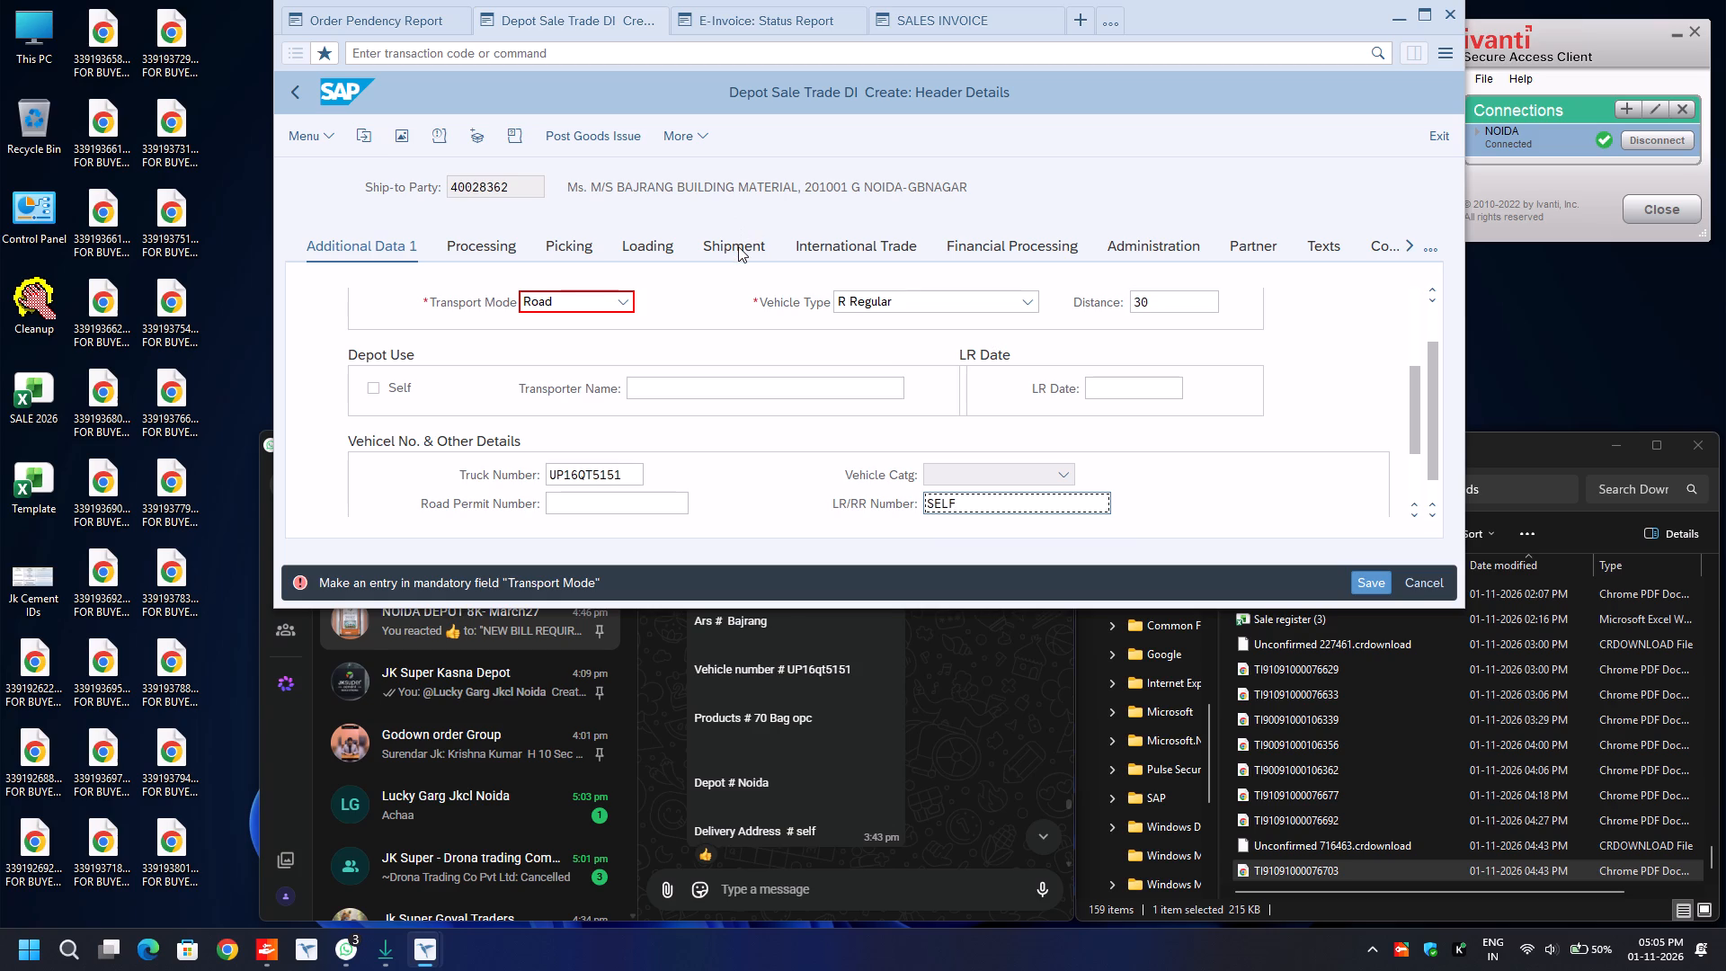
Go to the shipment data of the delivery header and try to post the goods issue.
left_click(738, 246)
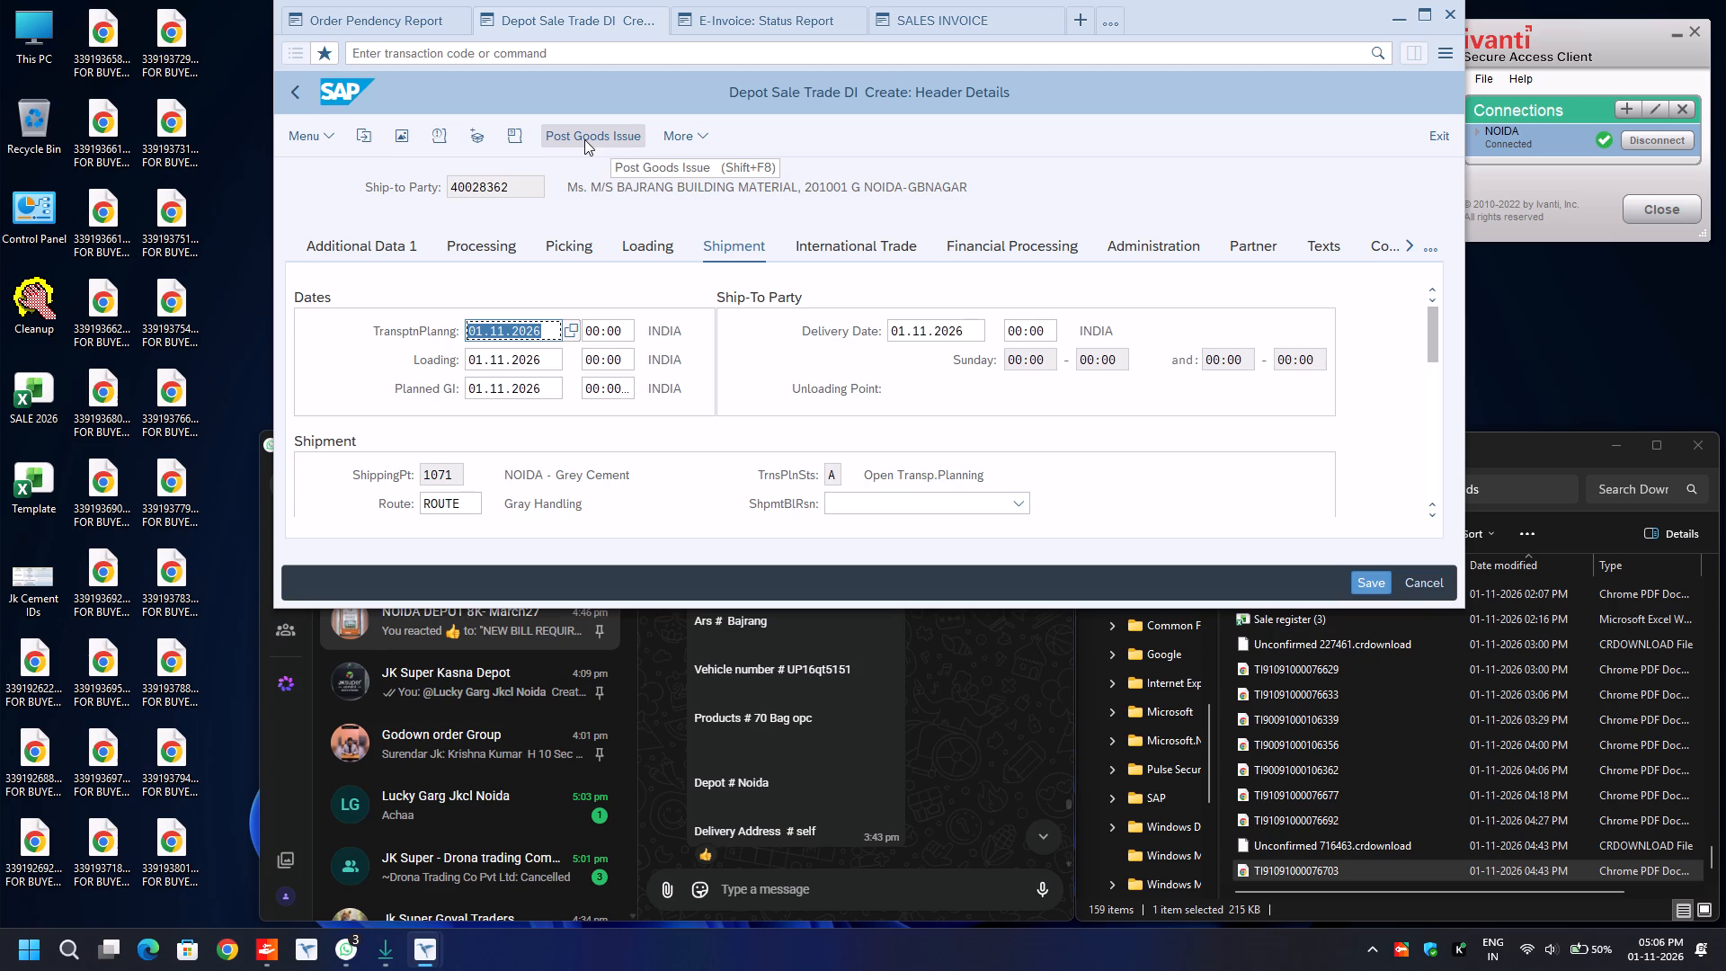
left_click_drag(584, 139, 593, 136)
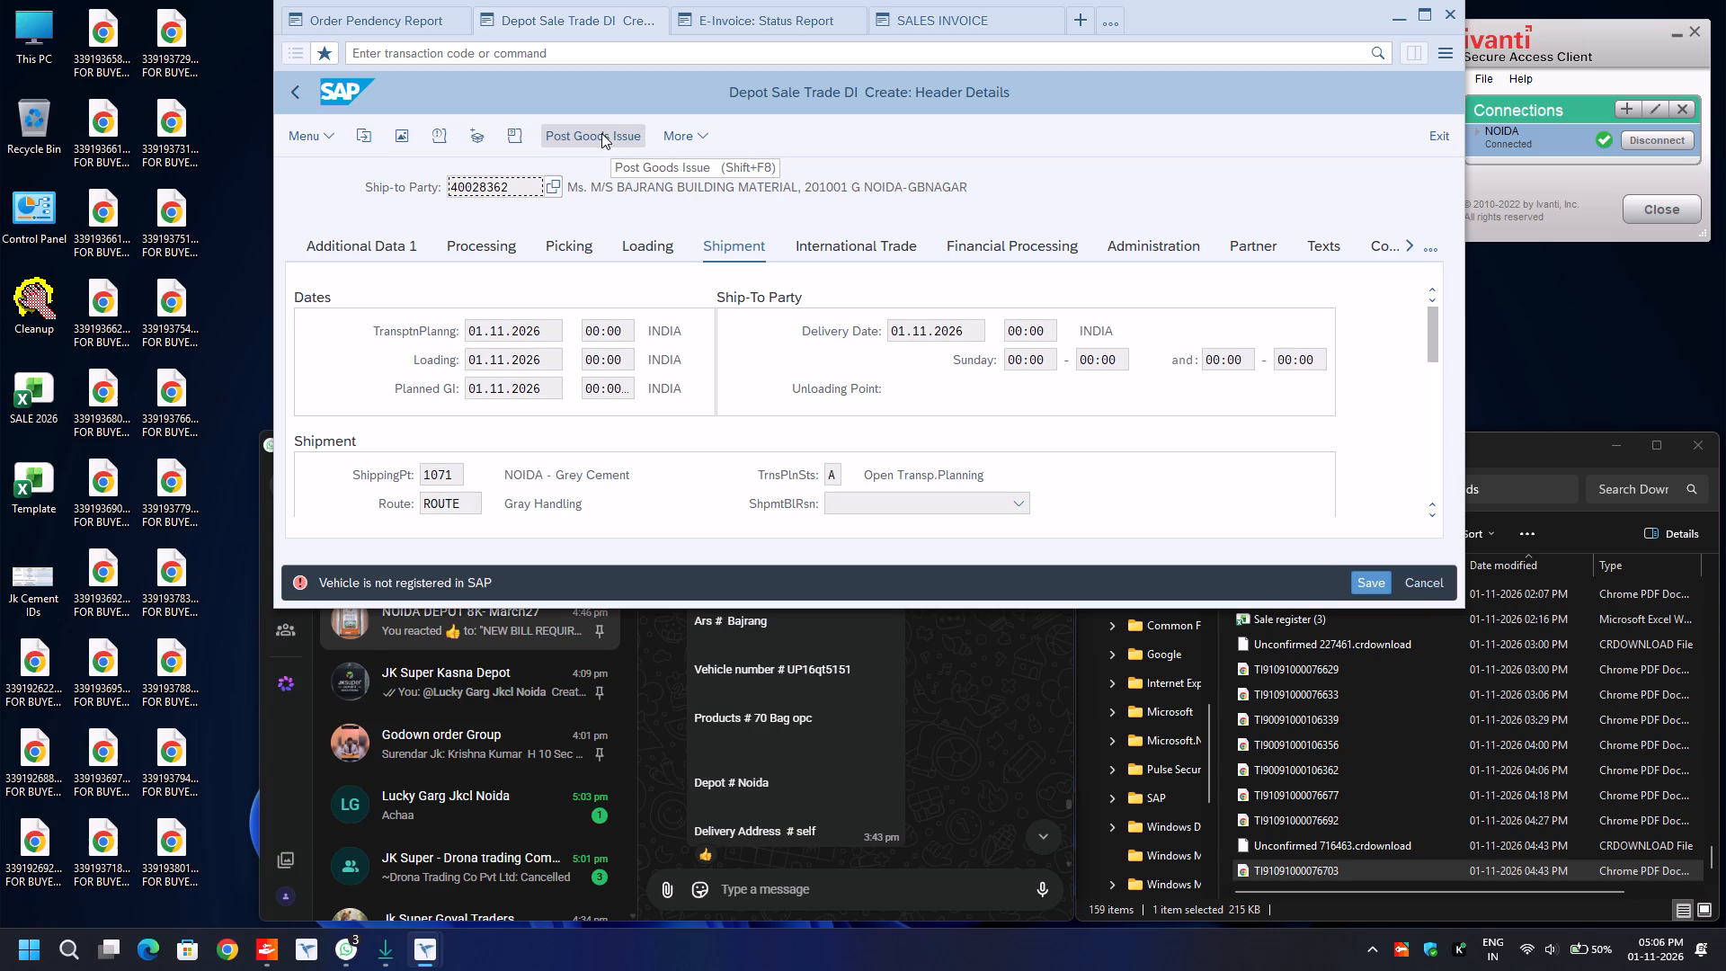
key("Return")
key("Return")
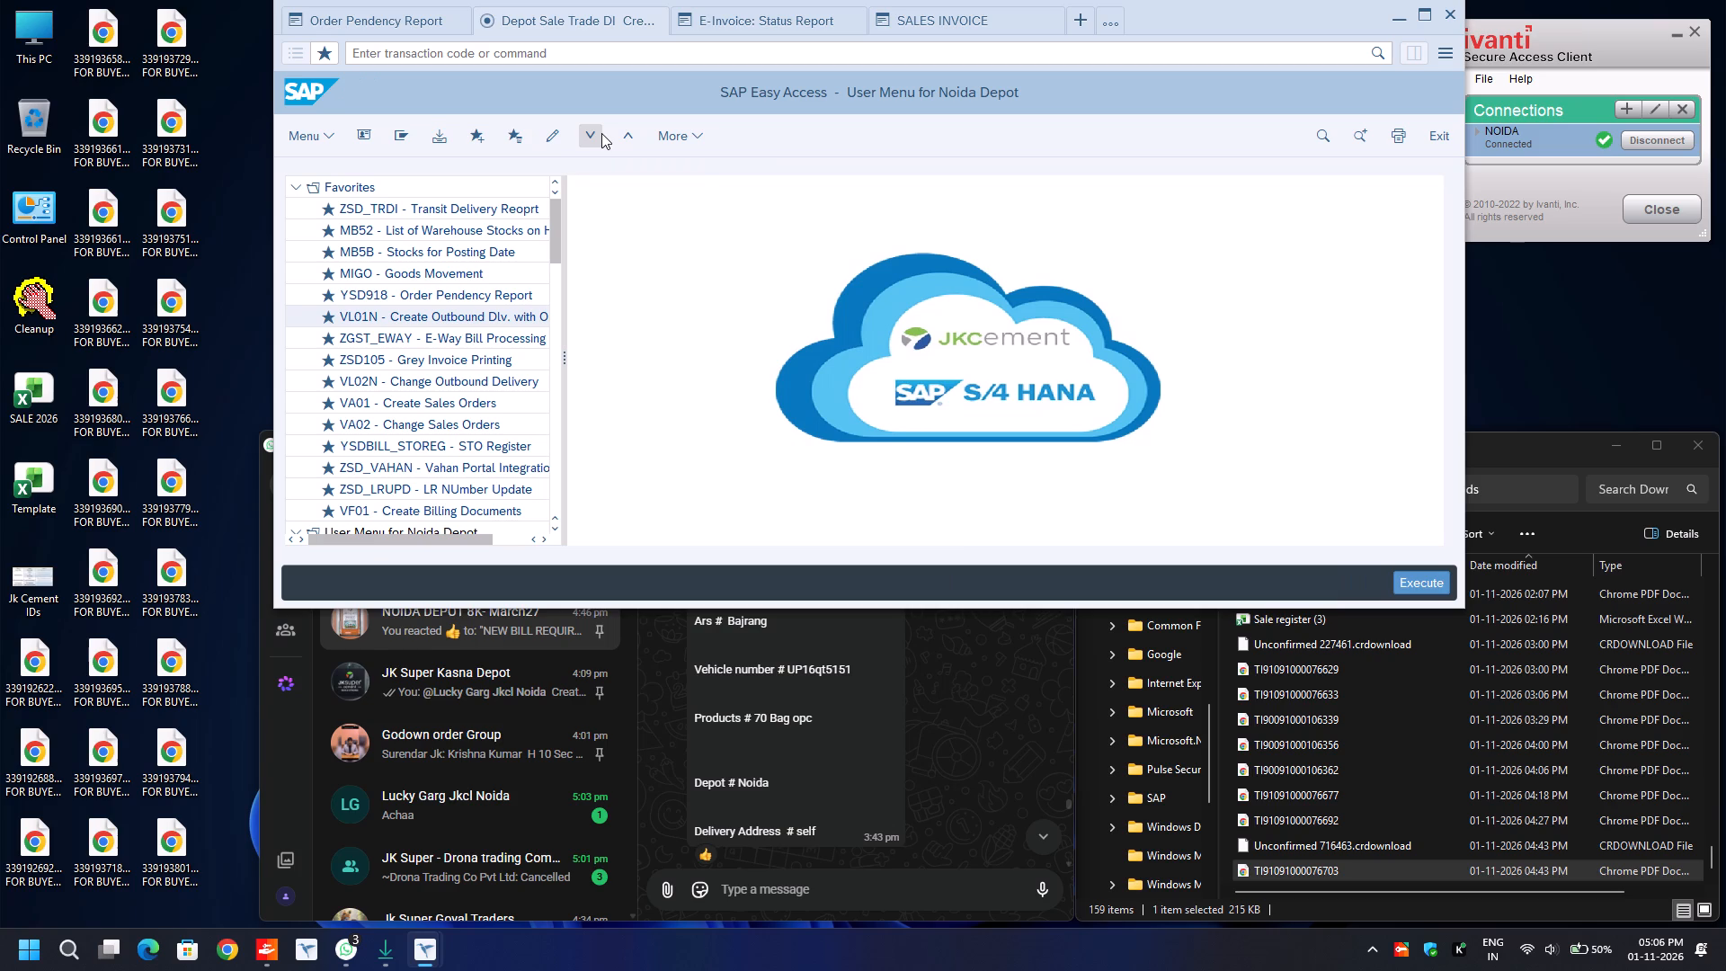
Reopen the VL01N transaction for creating an outbound delivery with order reference.
key("Return")
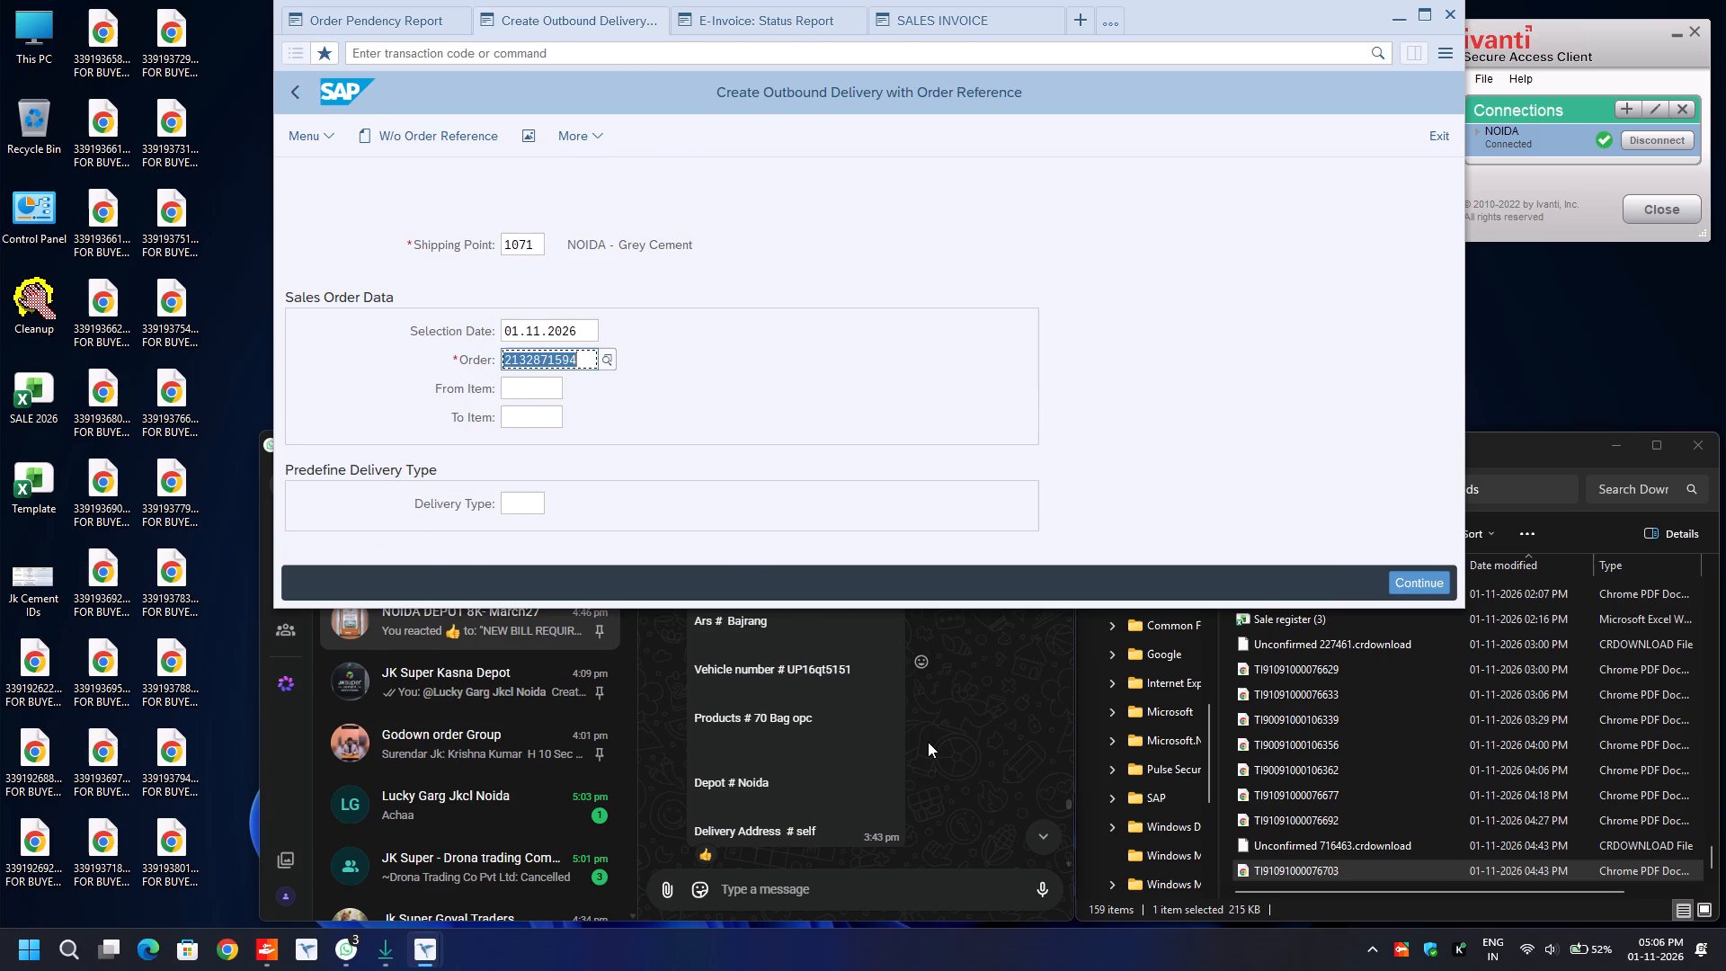
Read through the following new bill requests in the depot chat for dealer, vehicle number, product quantity and delivery address.
scroll(928, 742, "down", 2)
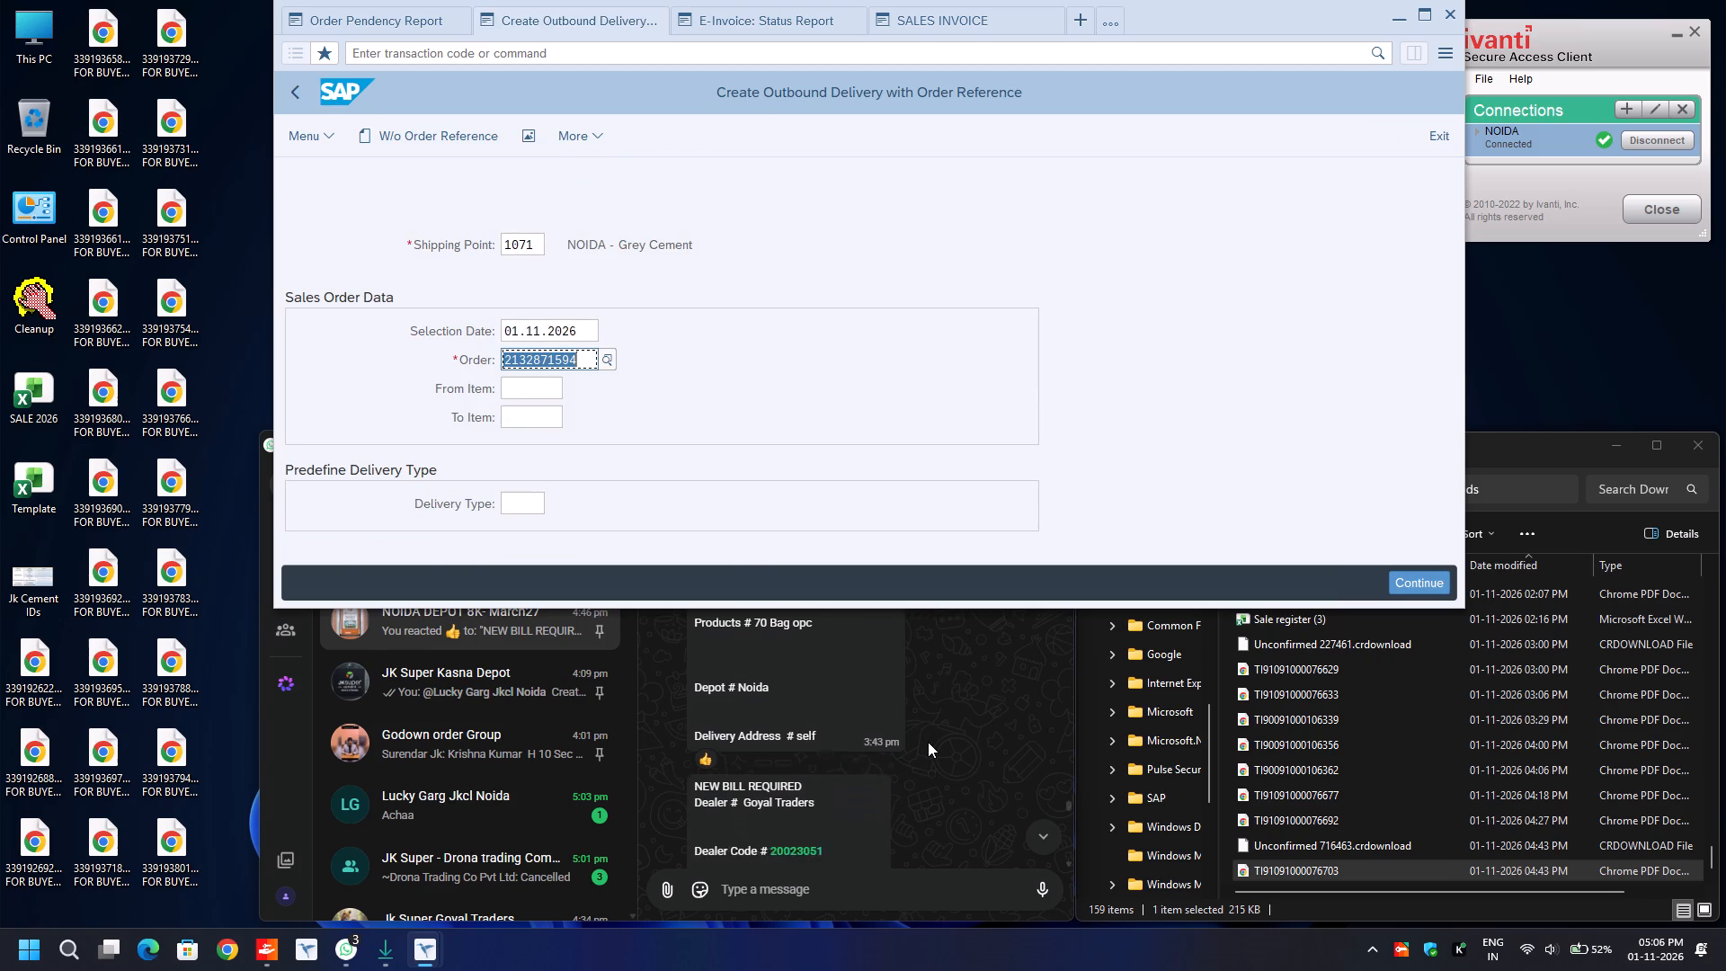
scroll(928, 742, "down", 4)
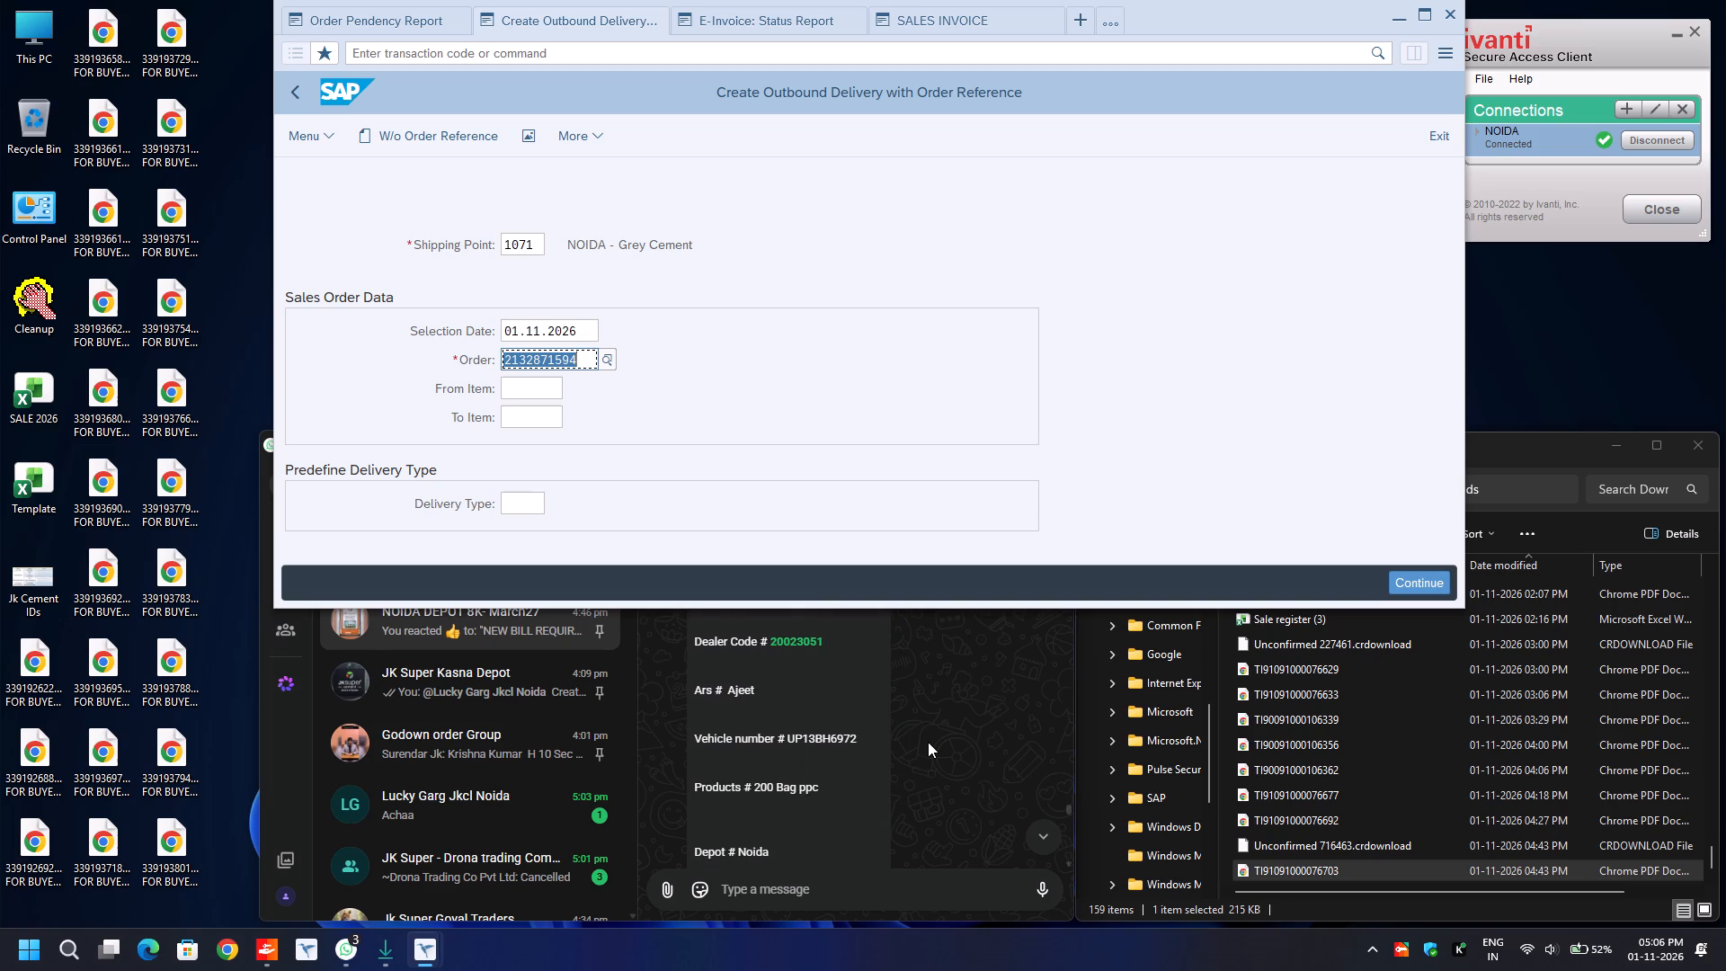
scroll(928, 742, "down", 1)
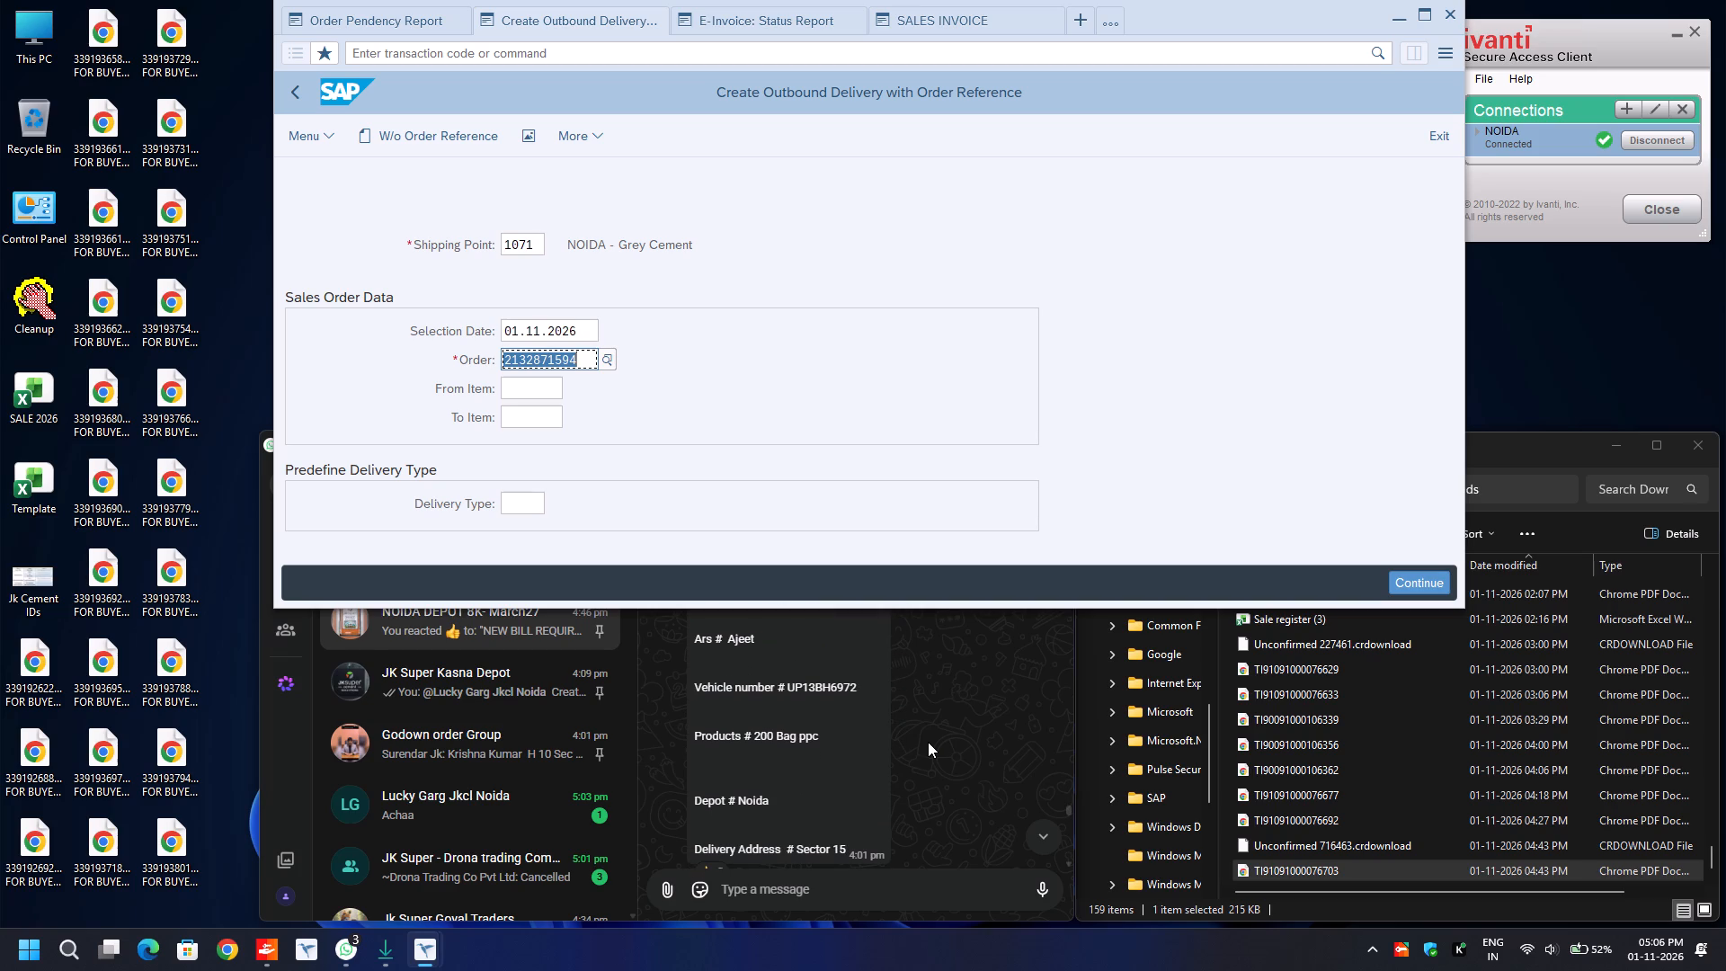
scroll(928, 742, "down", 1)
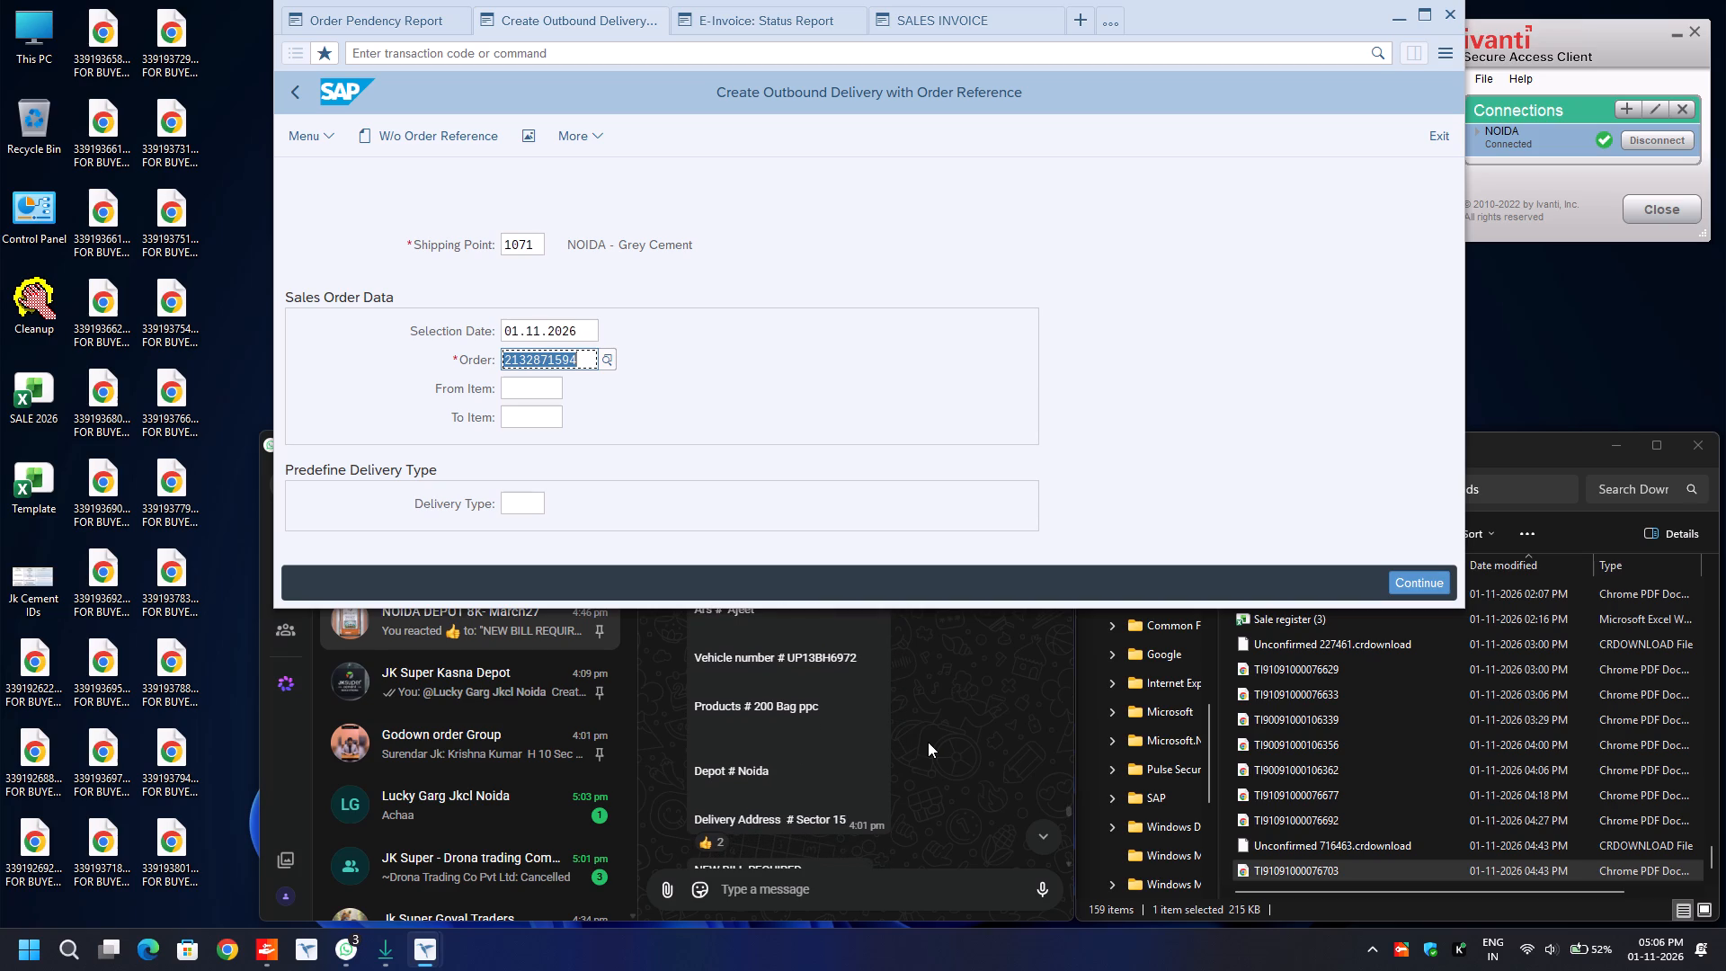
scroll(928, 742, "down", 2)
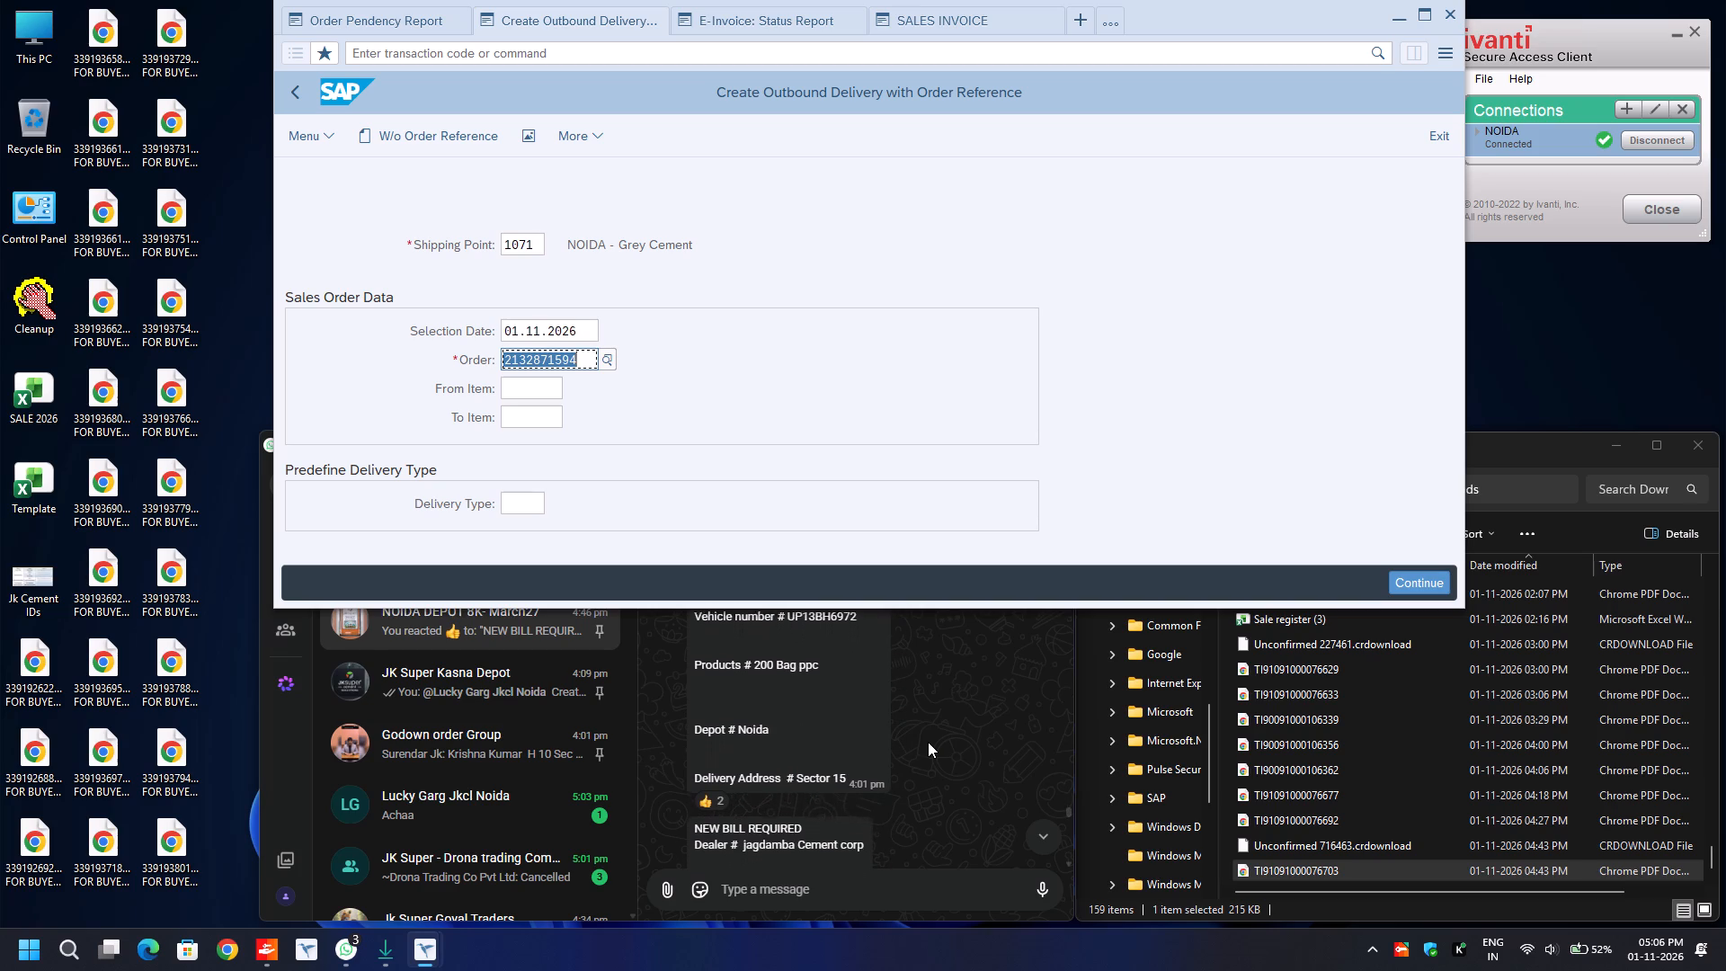
scroll(928, 742, "down", 4)
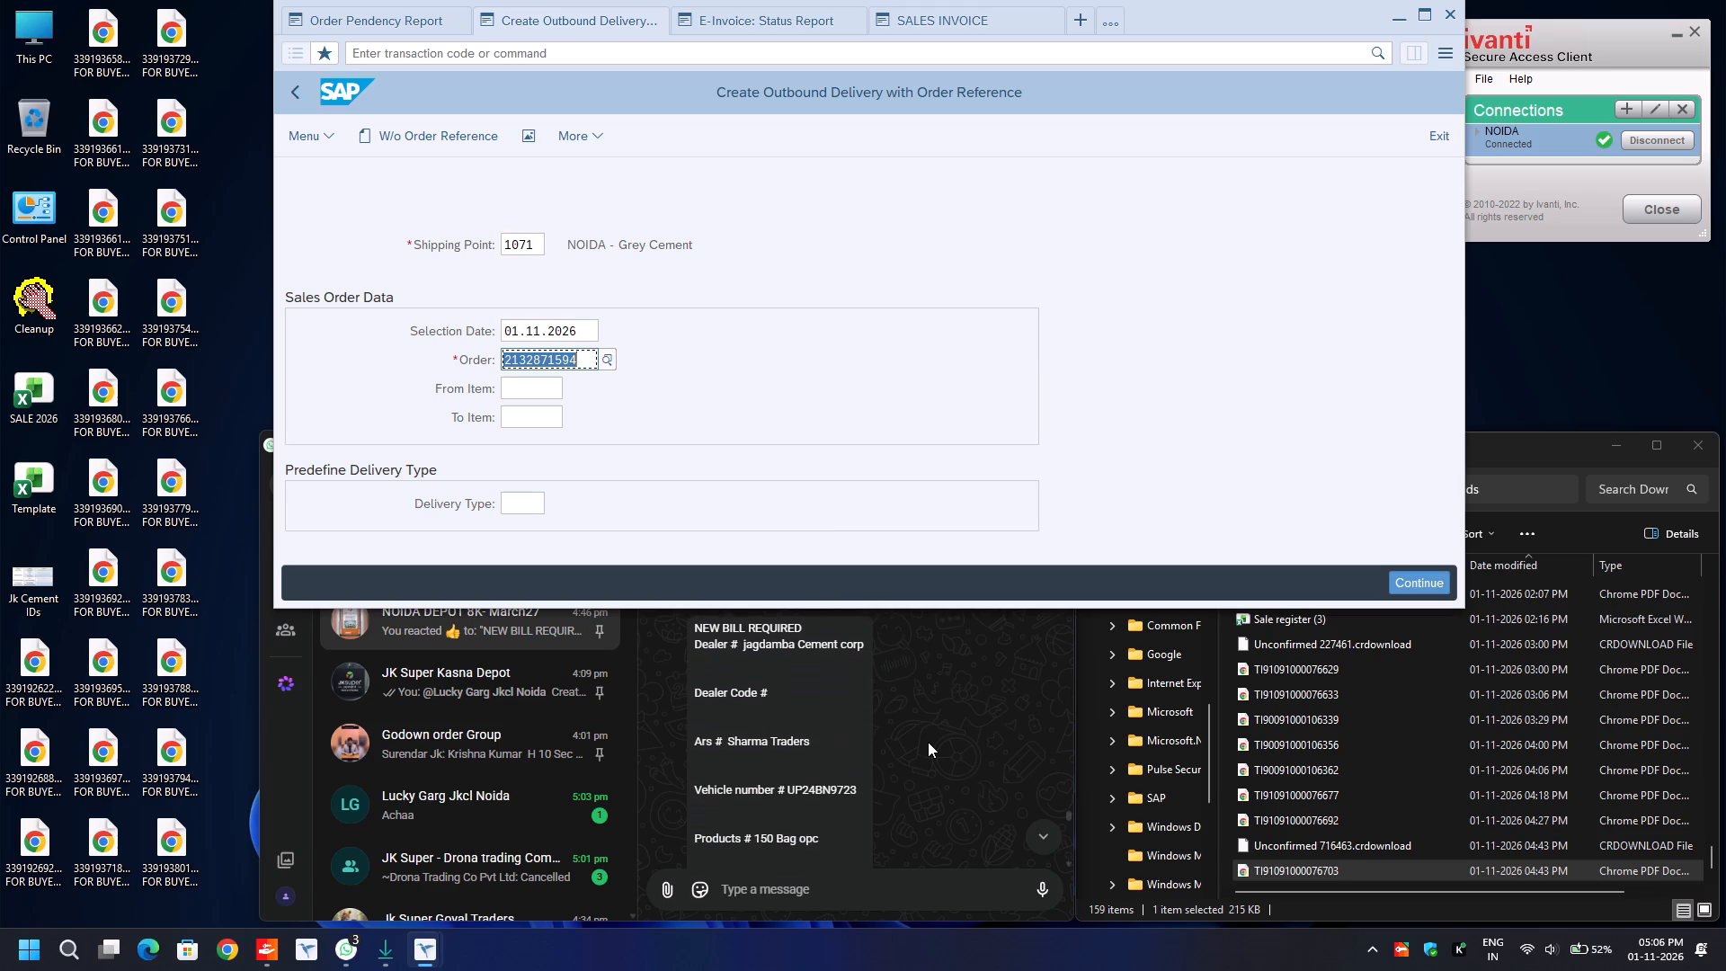
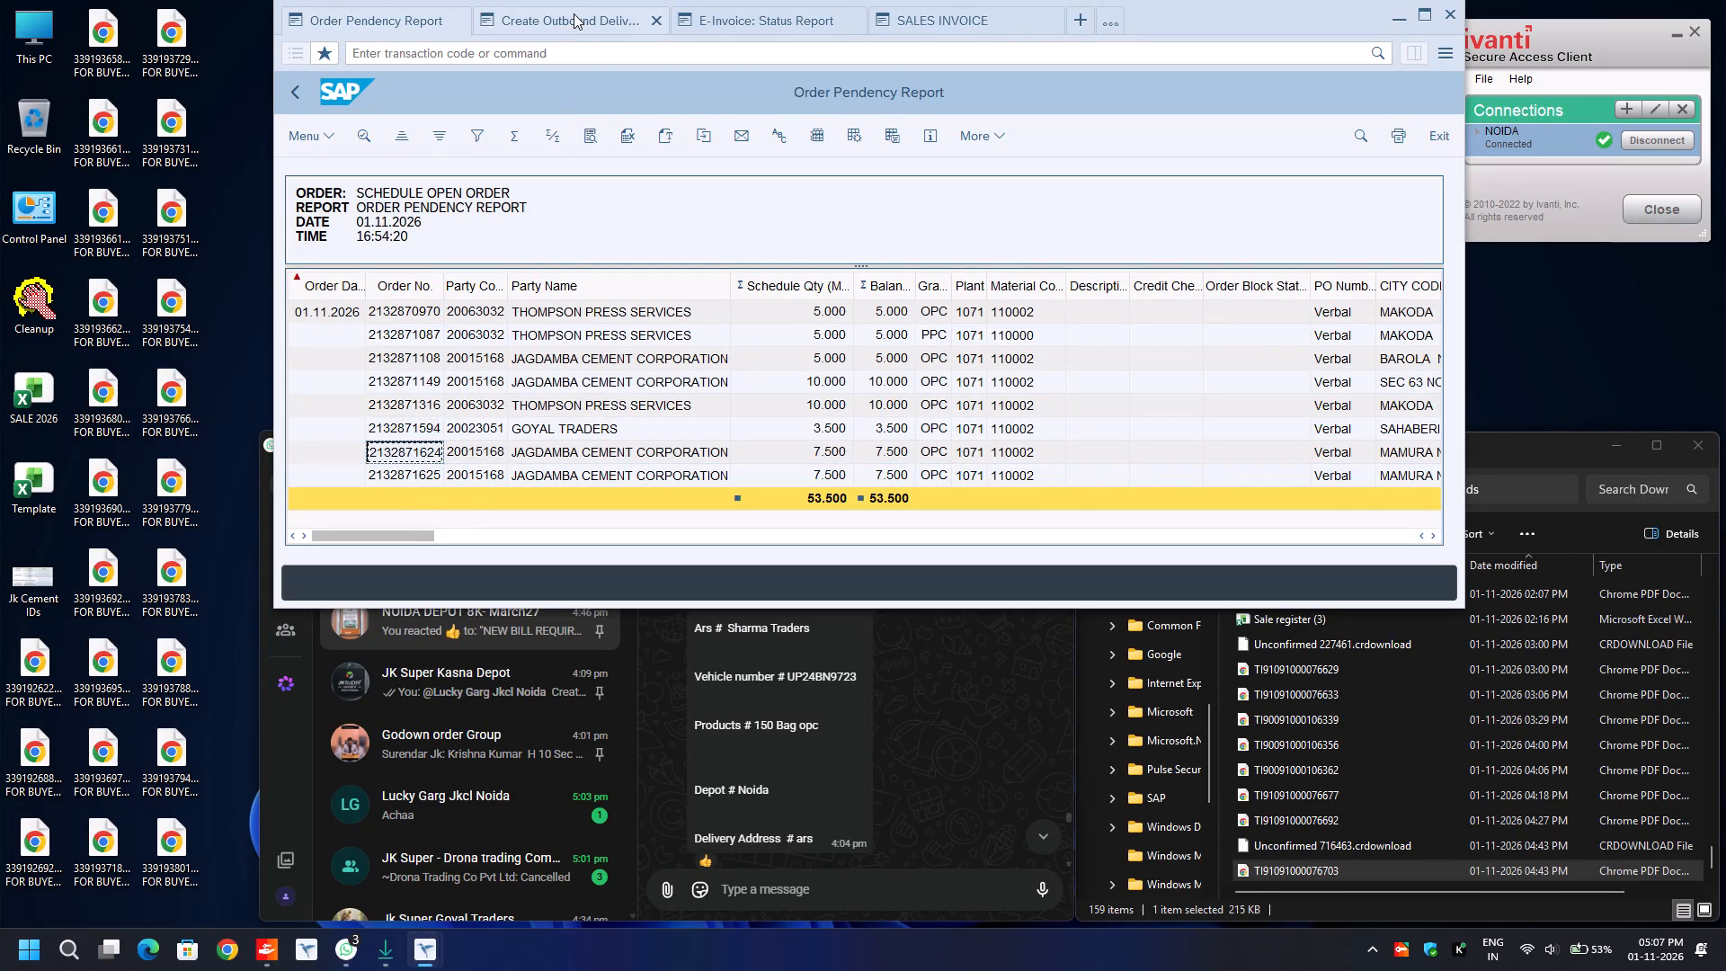
left_click(574, 13)
key("ctrl+a")
key("ctrl+v")
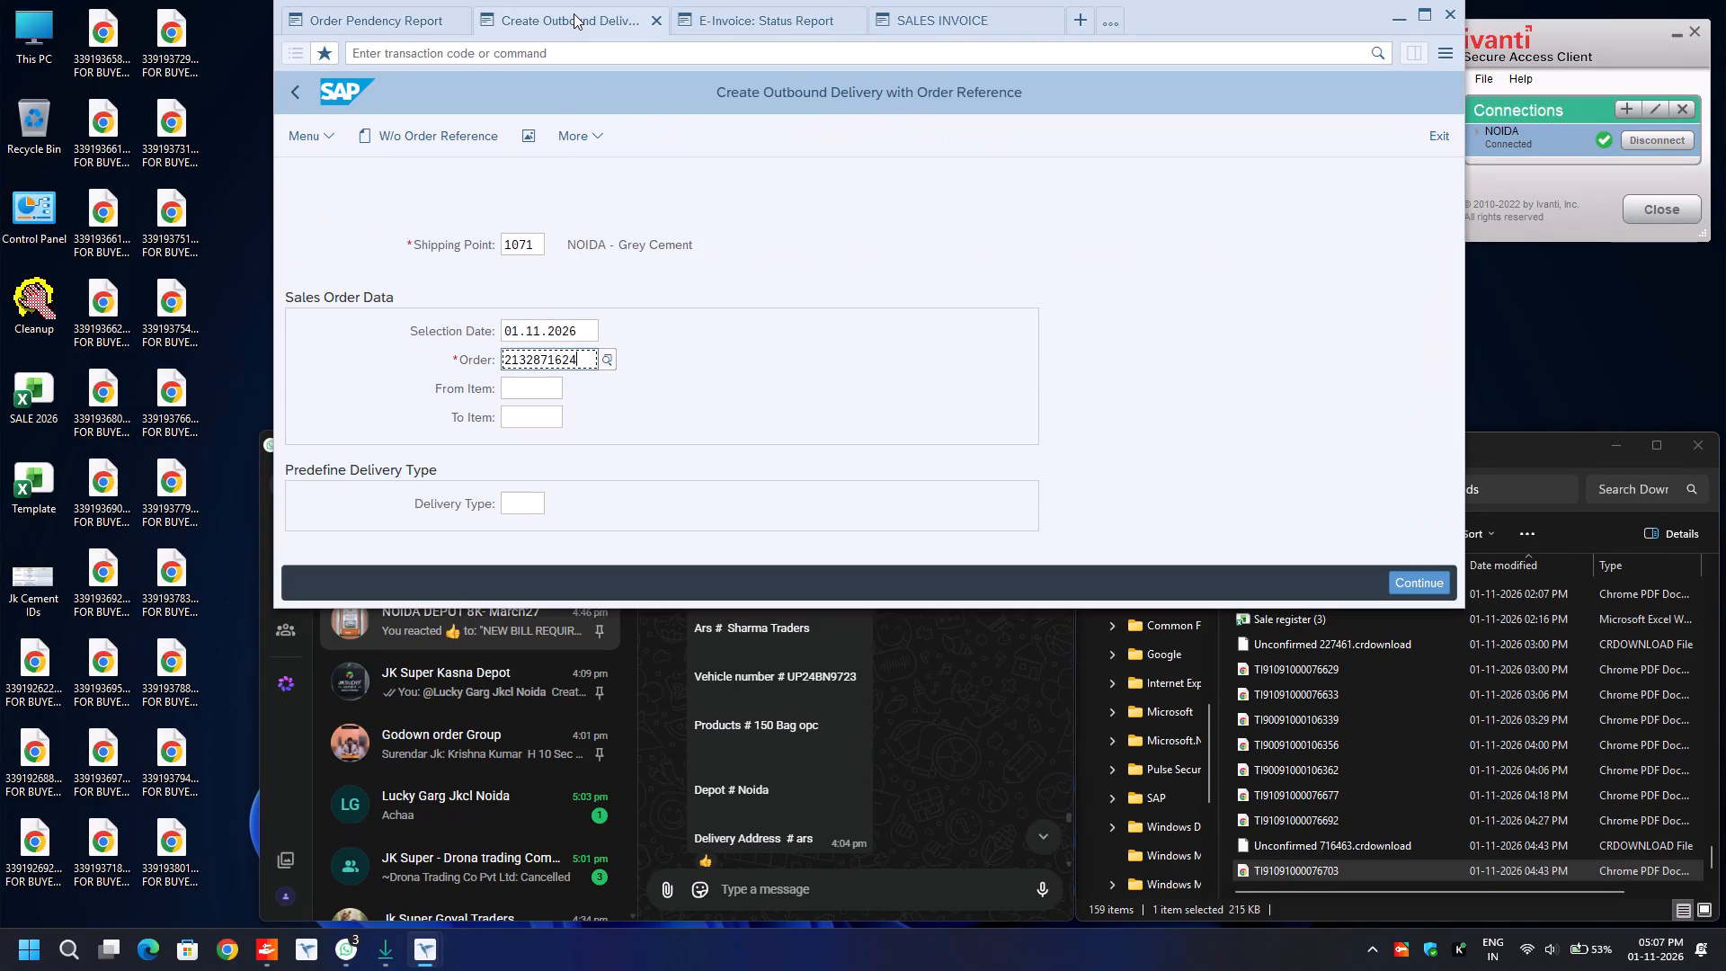
key("Return")
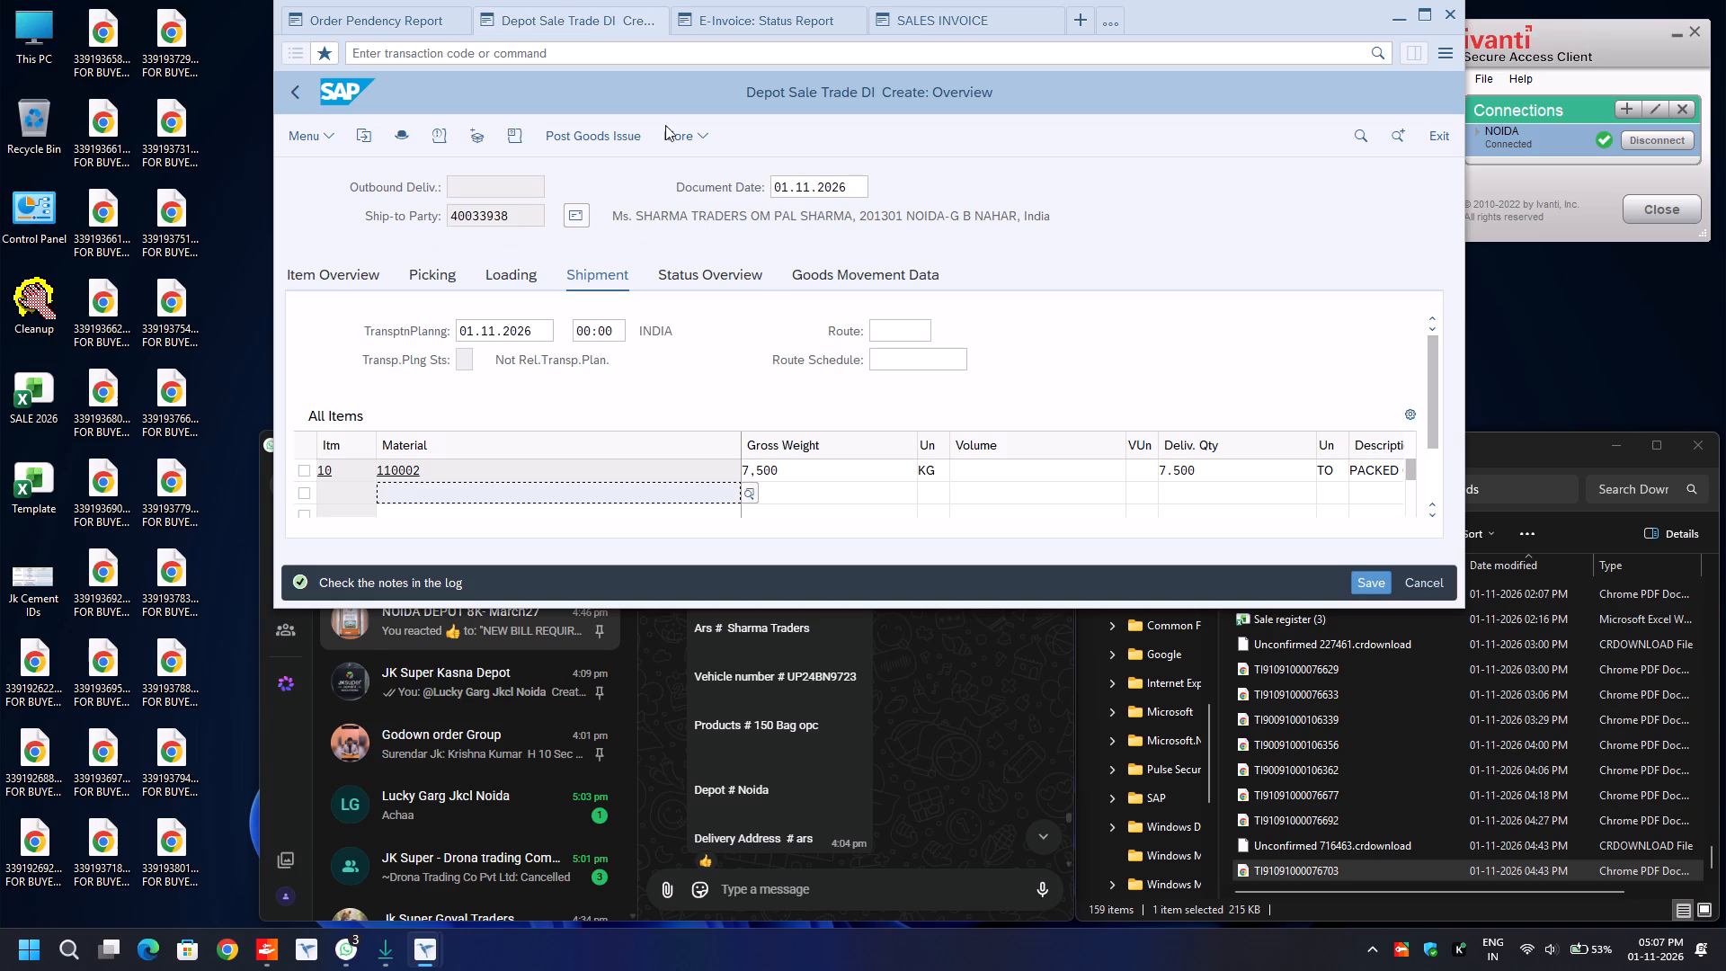
left_click(905, 328)
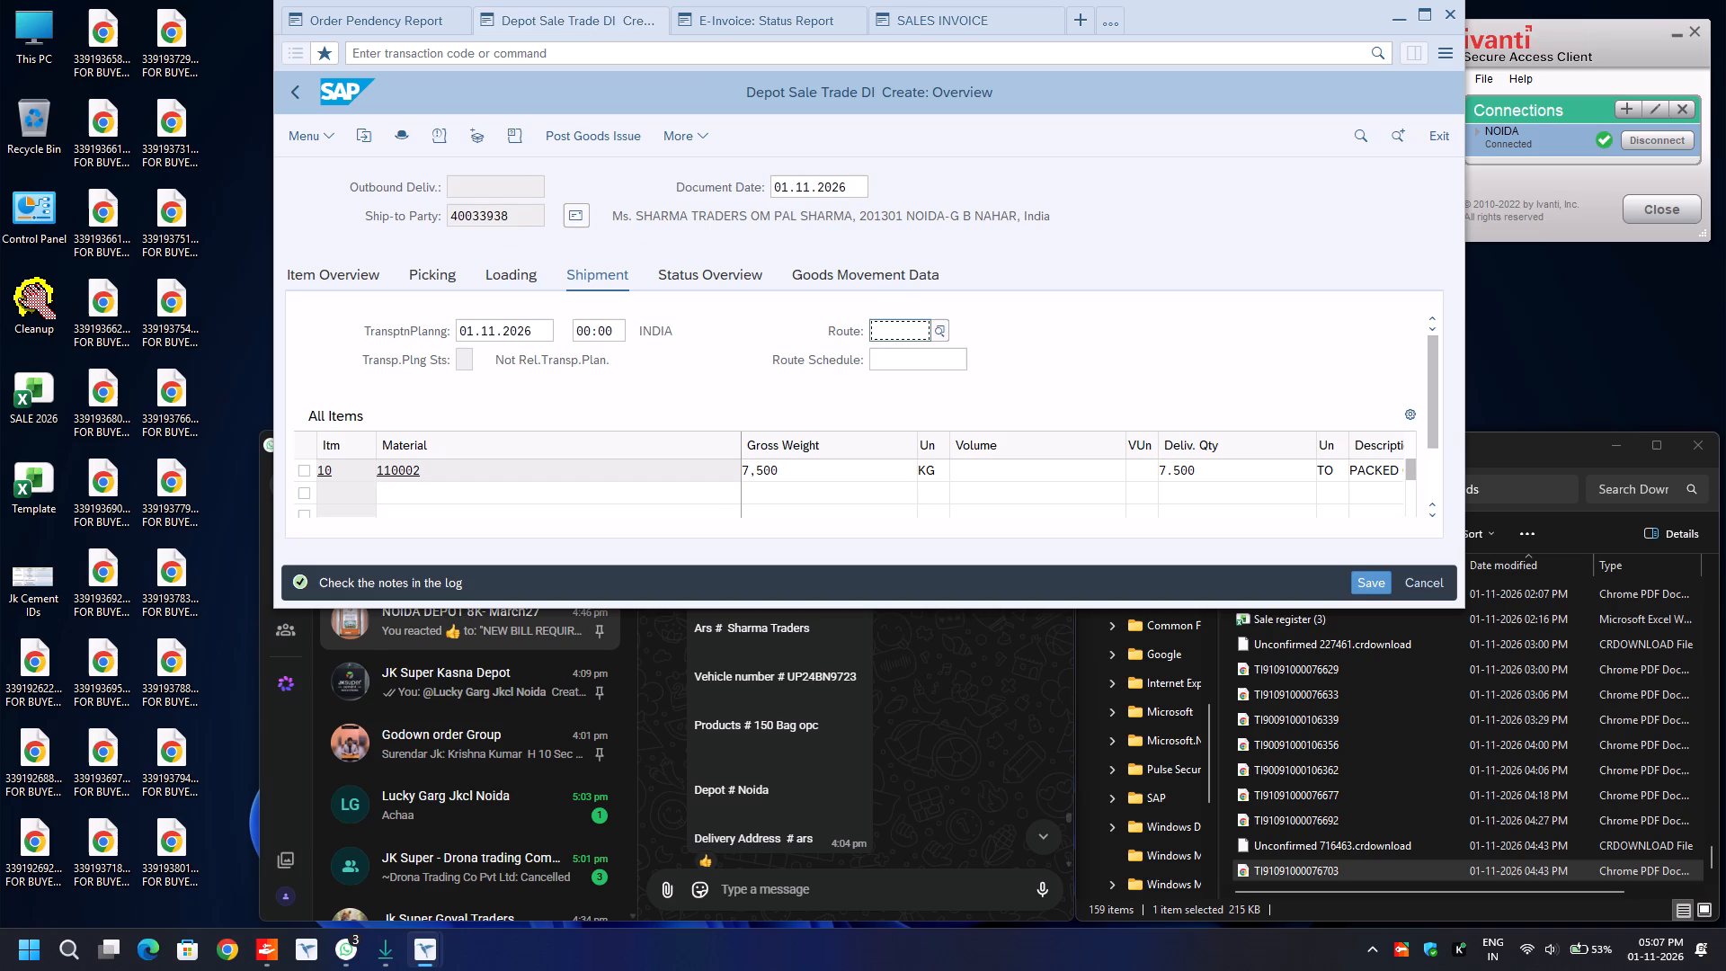
key("BackSpace")
key("Down")
key("Return")
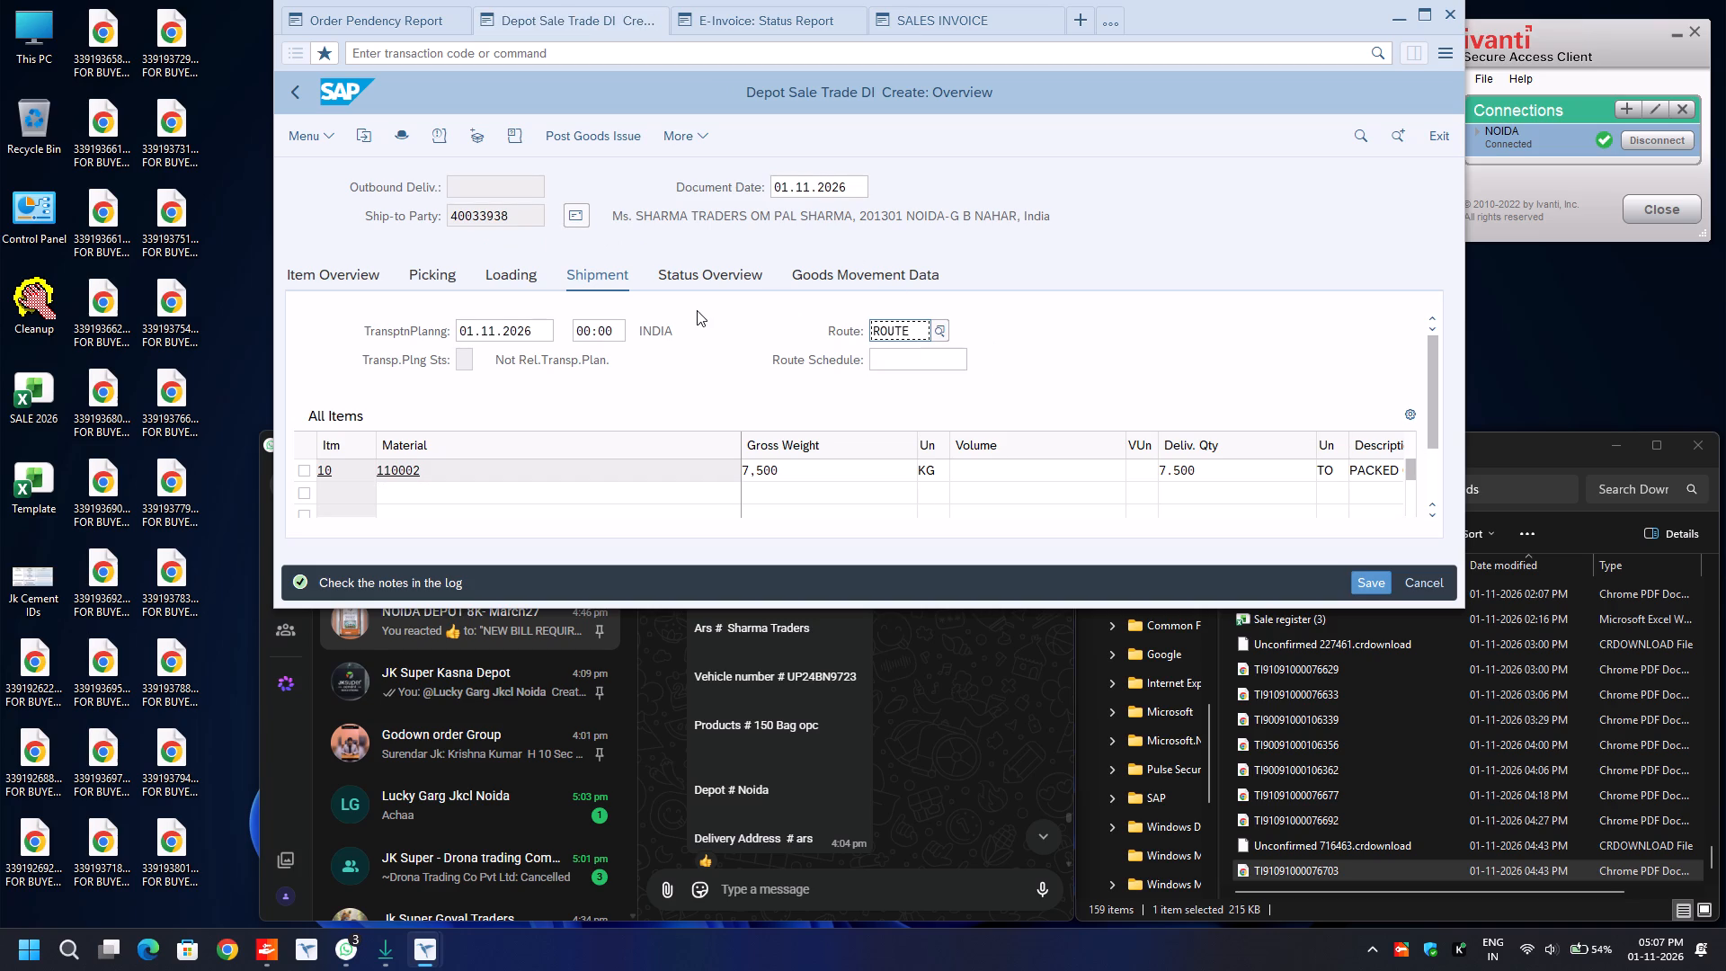
In the picking data of item 10, set the picked quantity to 7.500 and the batch to 1004-1071.
left_click(423, 273)
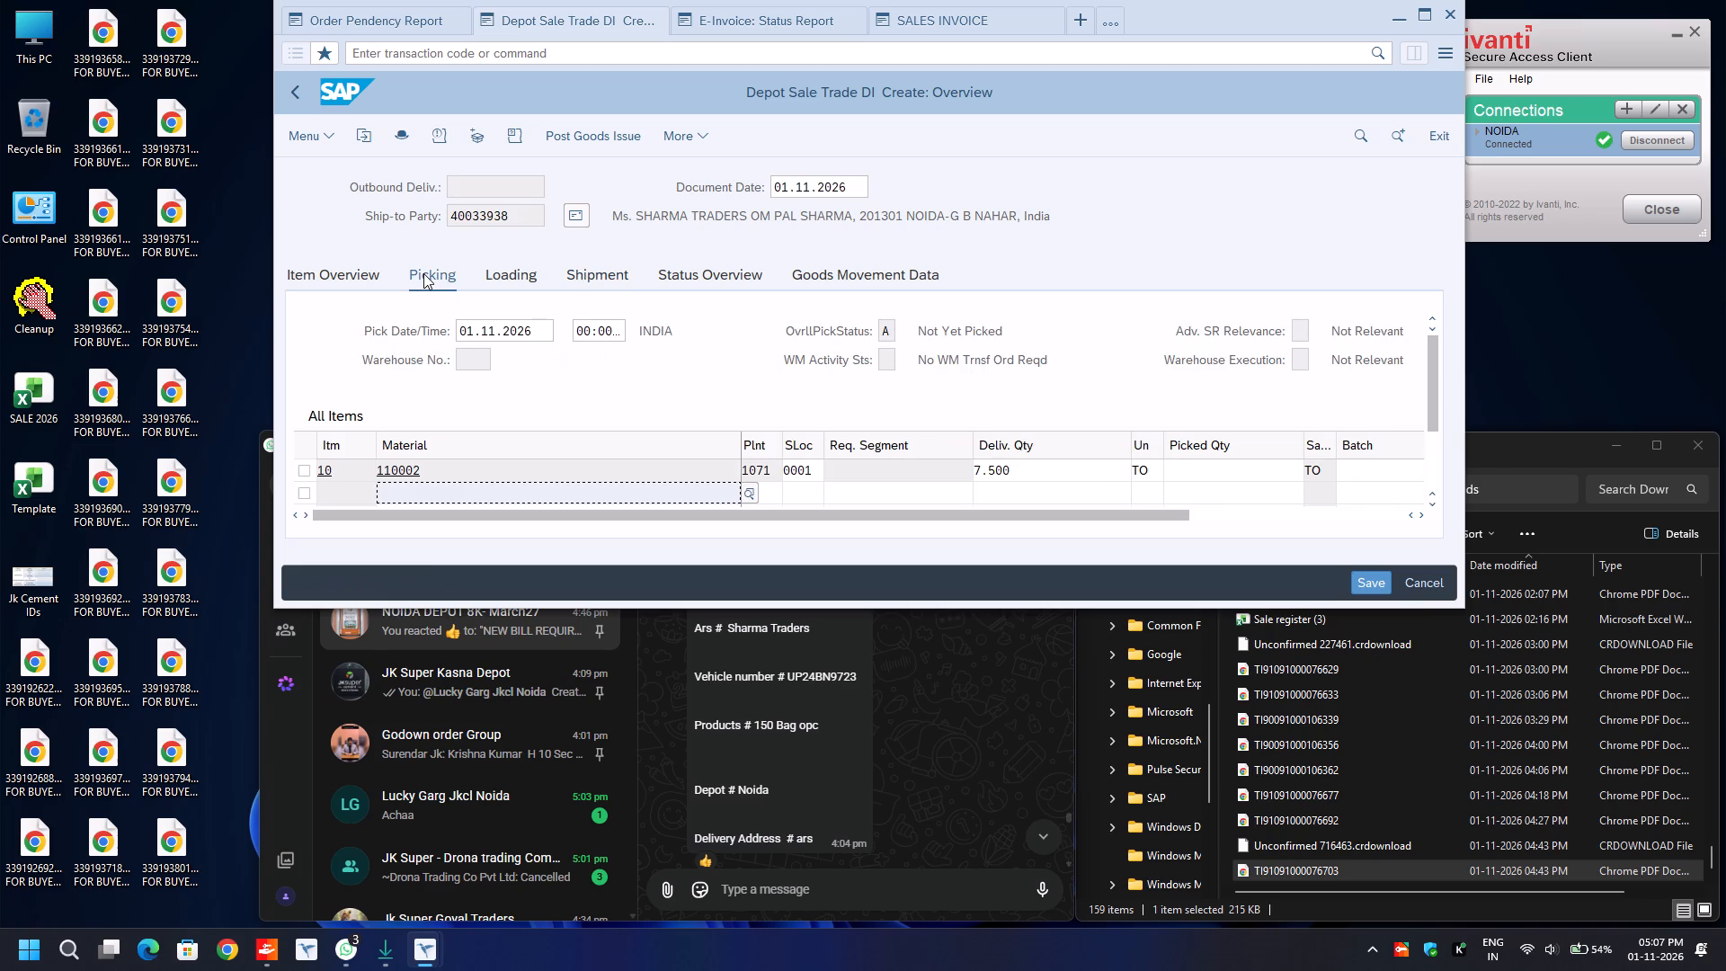
left_click(1186, 470)
type("7.500")
key("Tab")
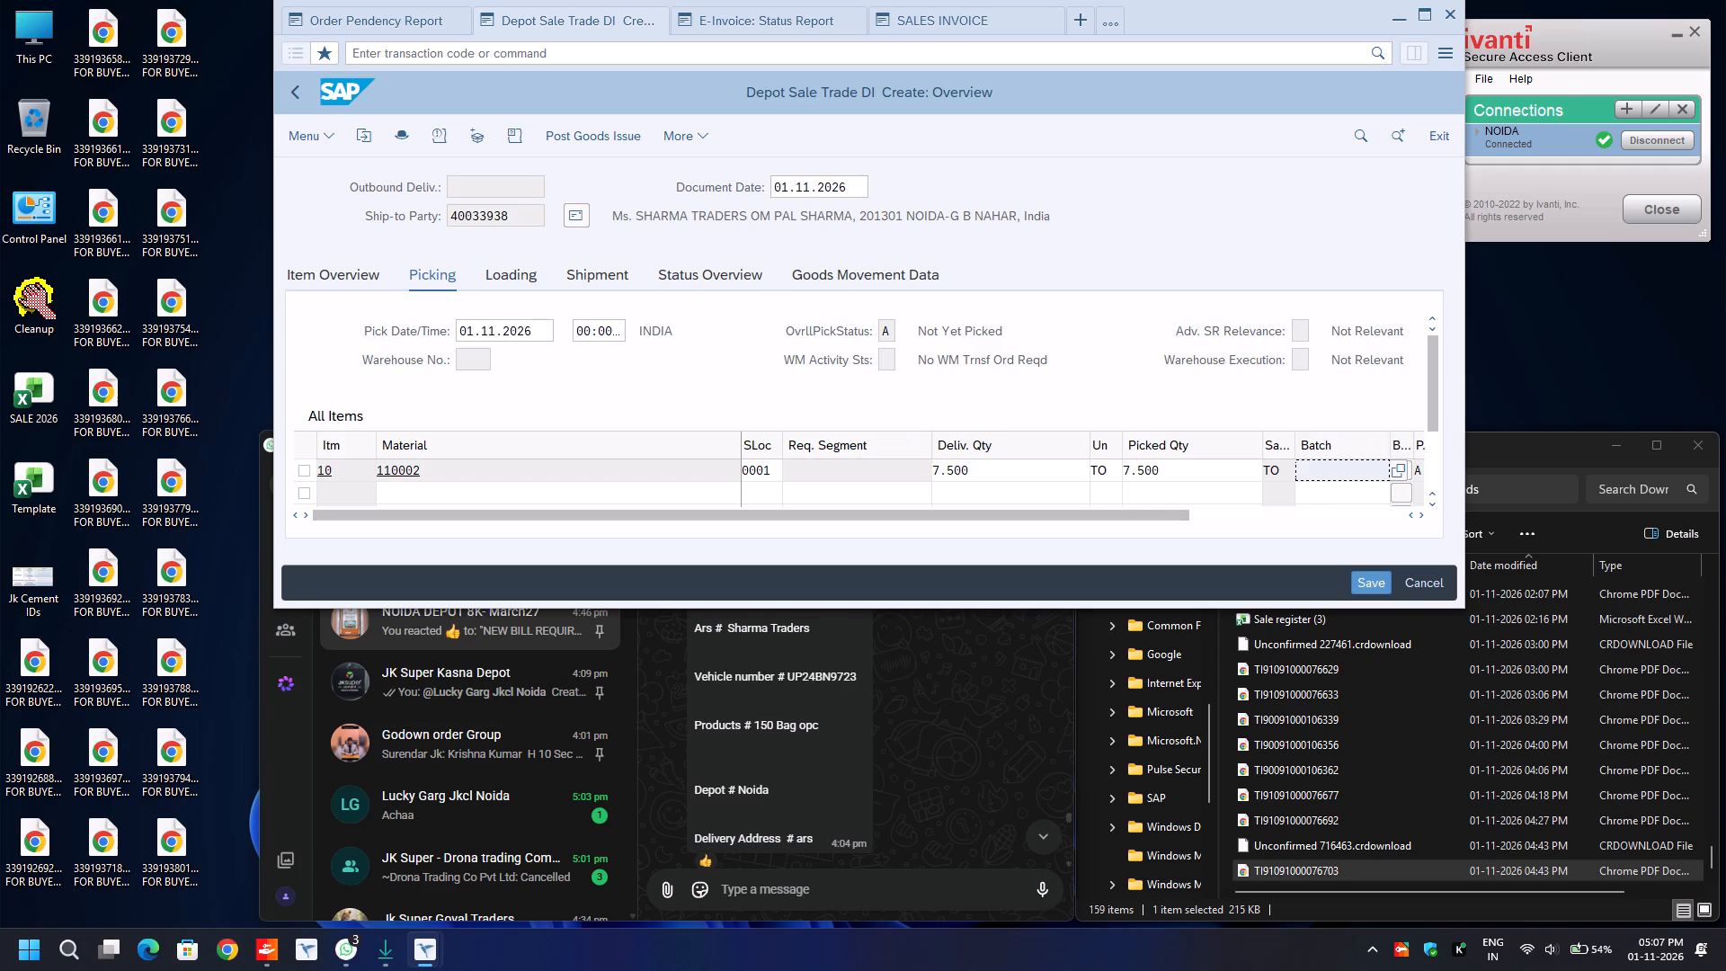
key("BackSpace")
key("Down")
key("Up")
key("Return")
In the delivery header's additional data, set the transport mode to ROAD and Road Transporter1 to 220000967.
key("F8")
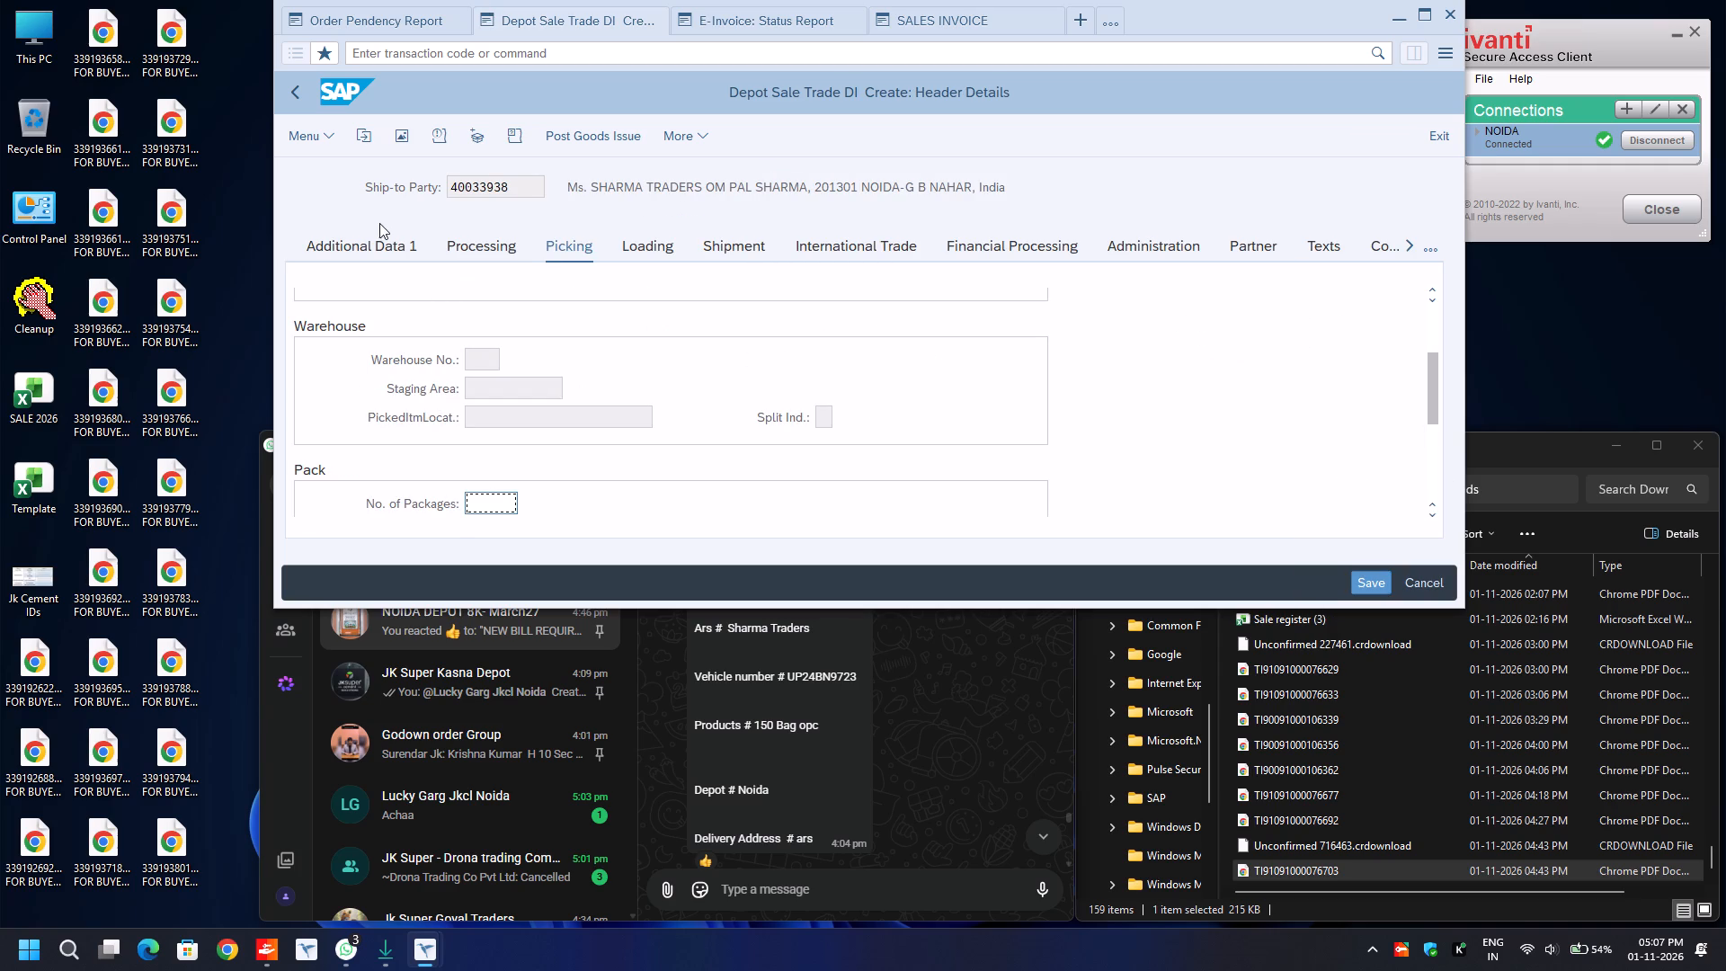
left_click(380, 241)
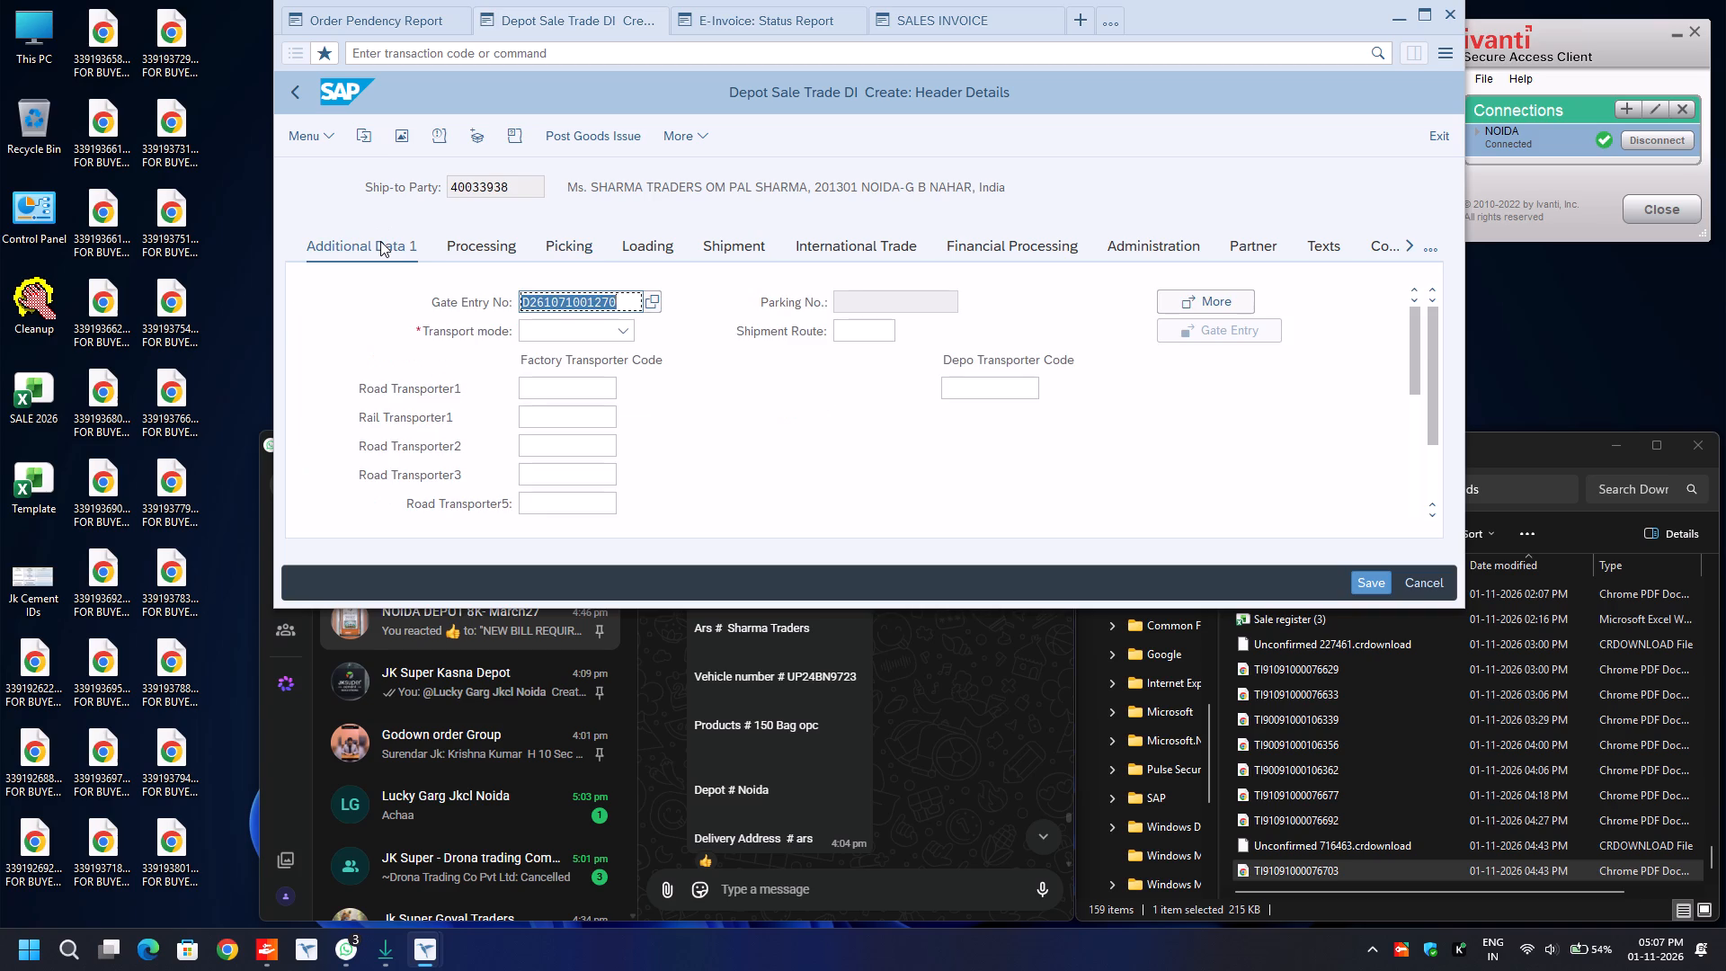
left_click(618, 325)
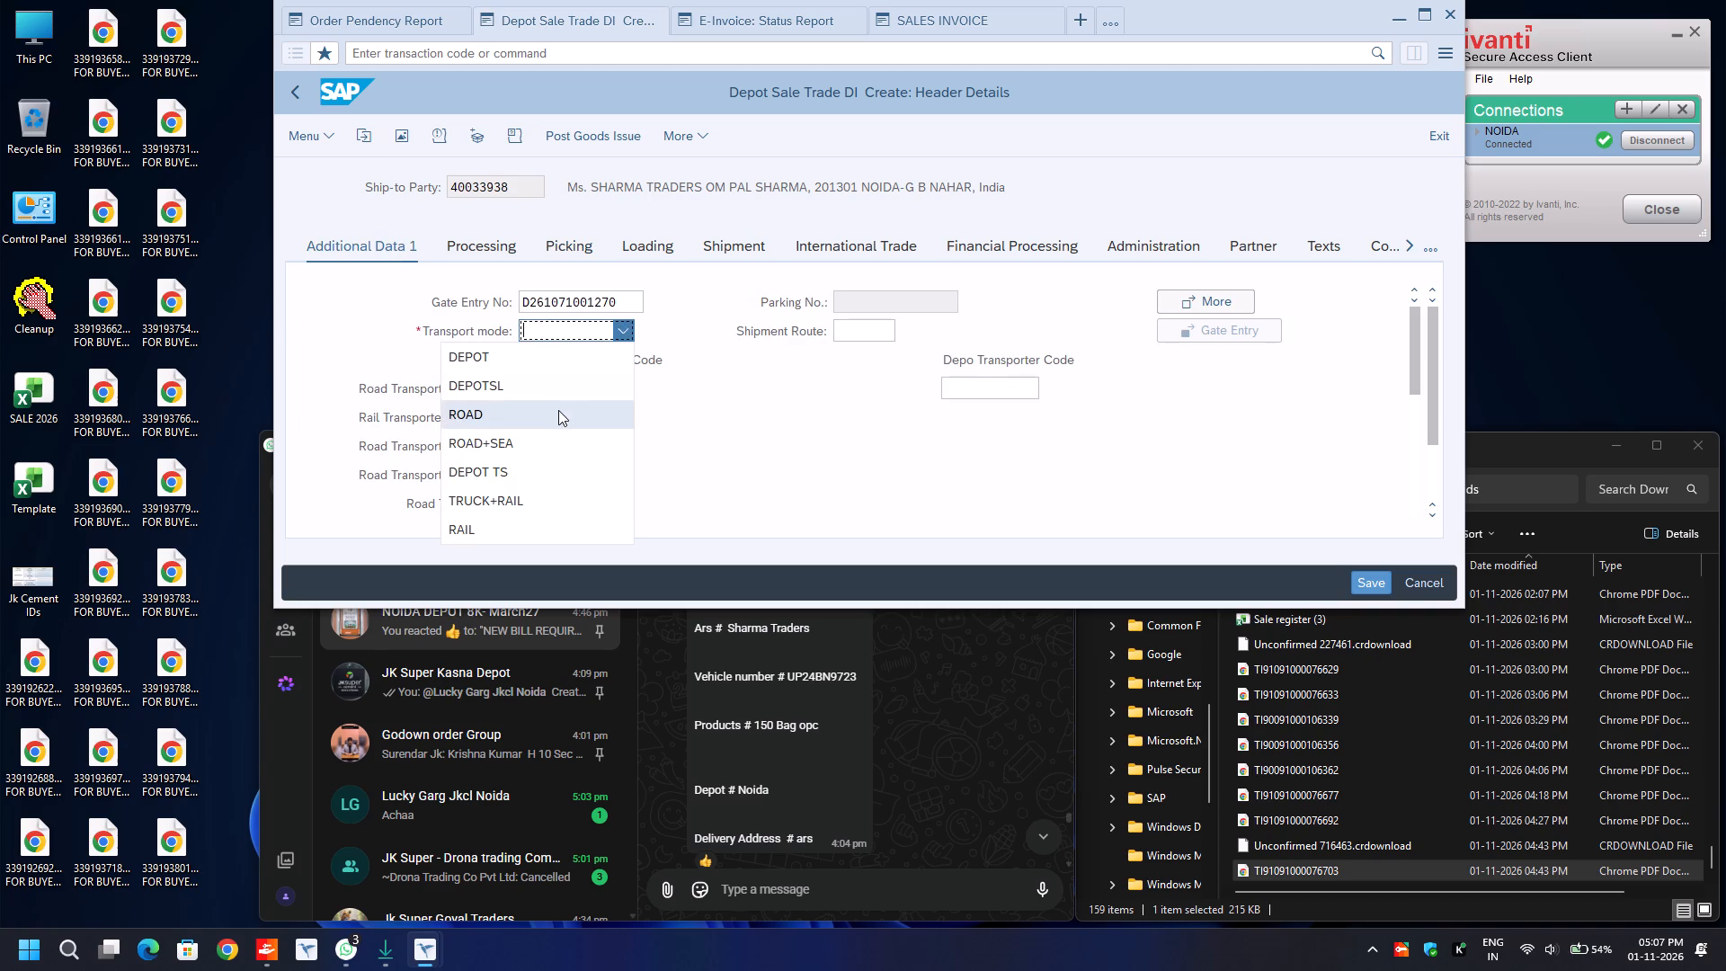
left_click(558, 410)
left_click(559, 384)
key("BackSpace")
key("Down")
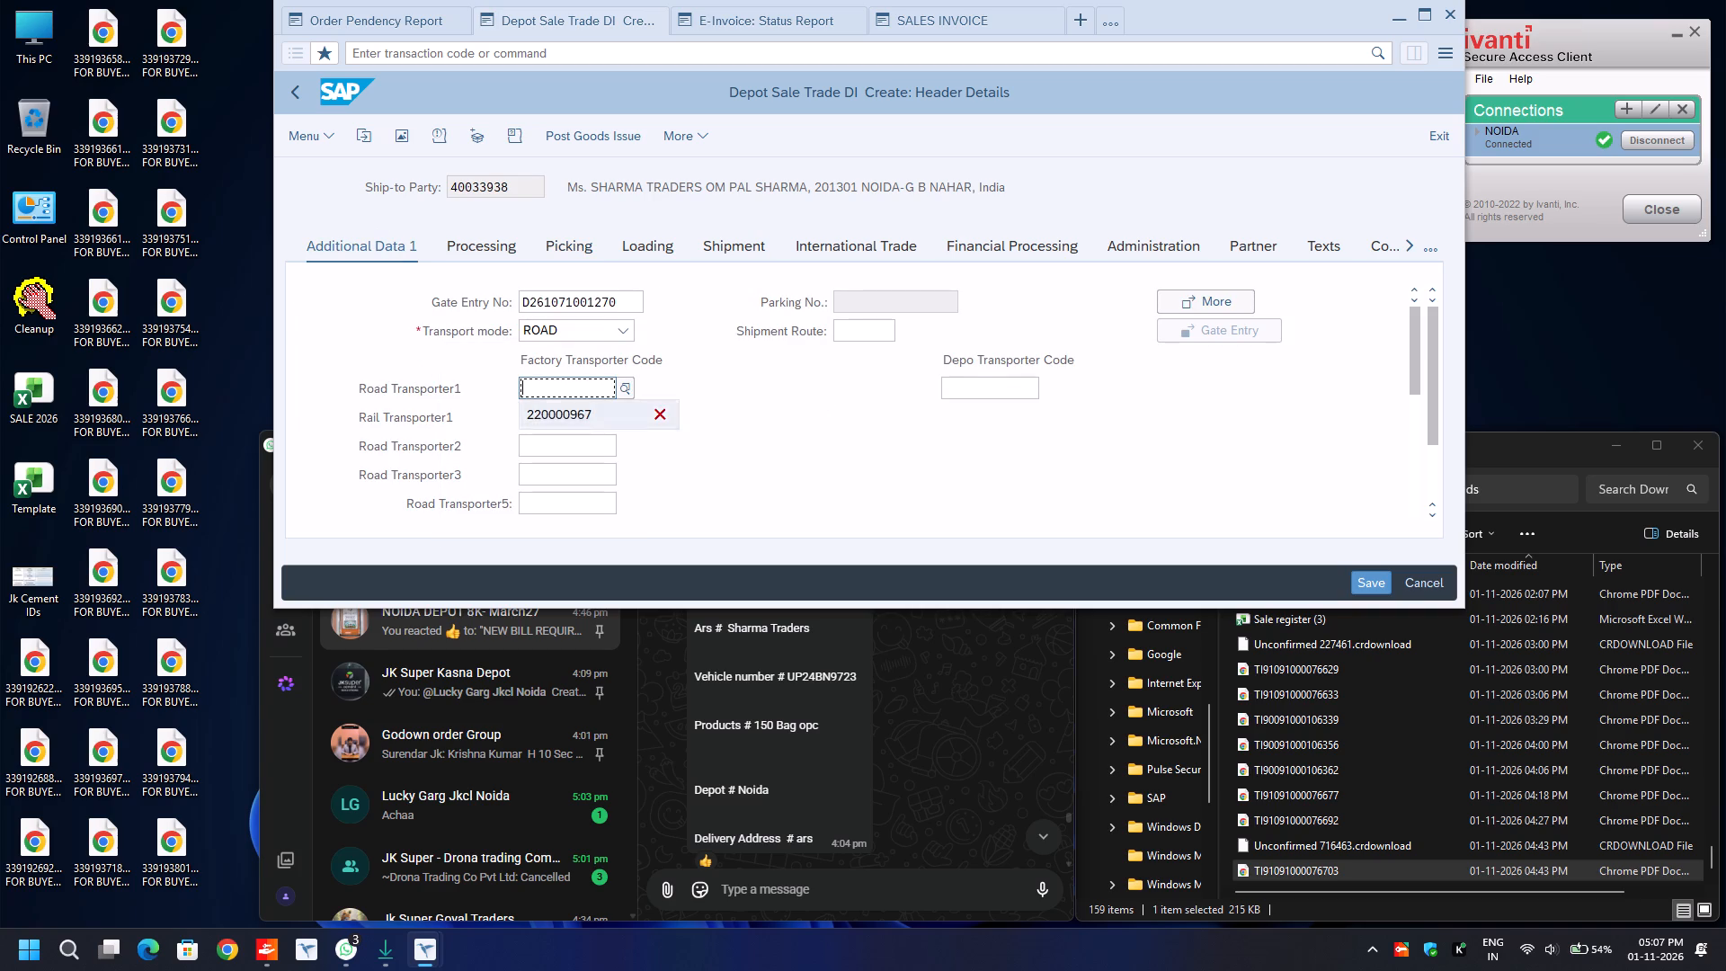
key("Return")
key("Return")
Fill in the e-way bill data with transport mode Road and a distance of 30.
type("ro")
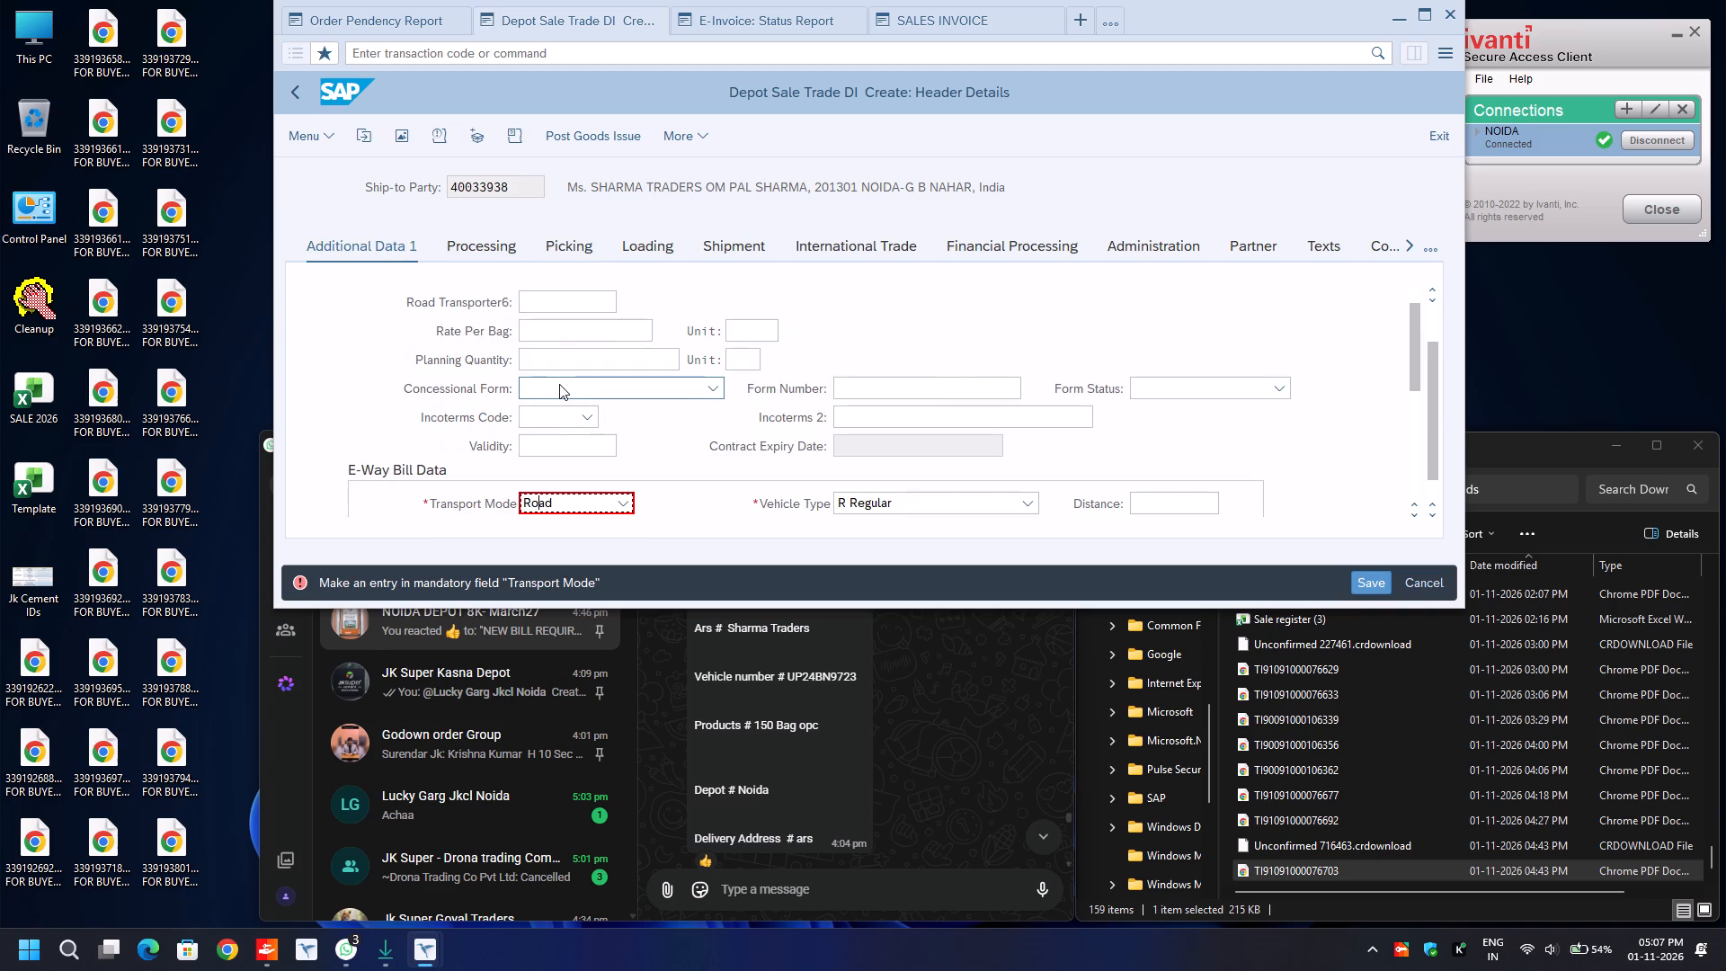
key("Tab")
key("Tab")
key("BackSpace")
key("Down")
key("Return")
key("Down")
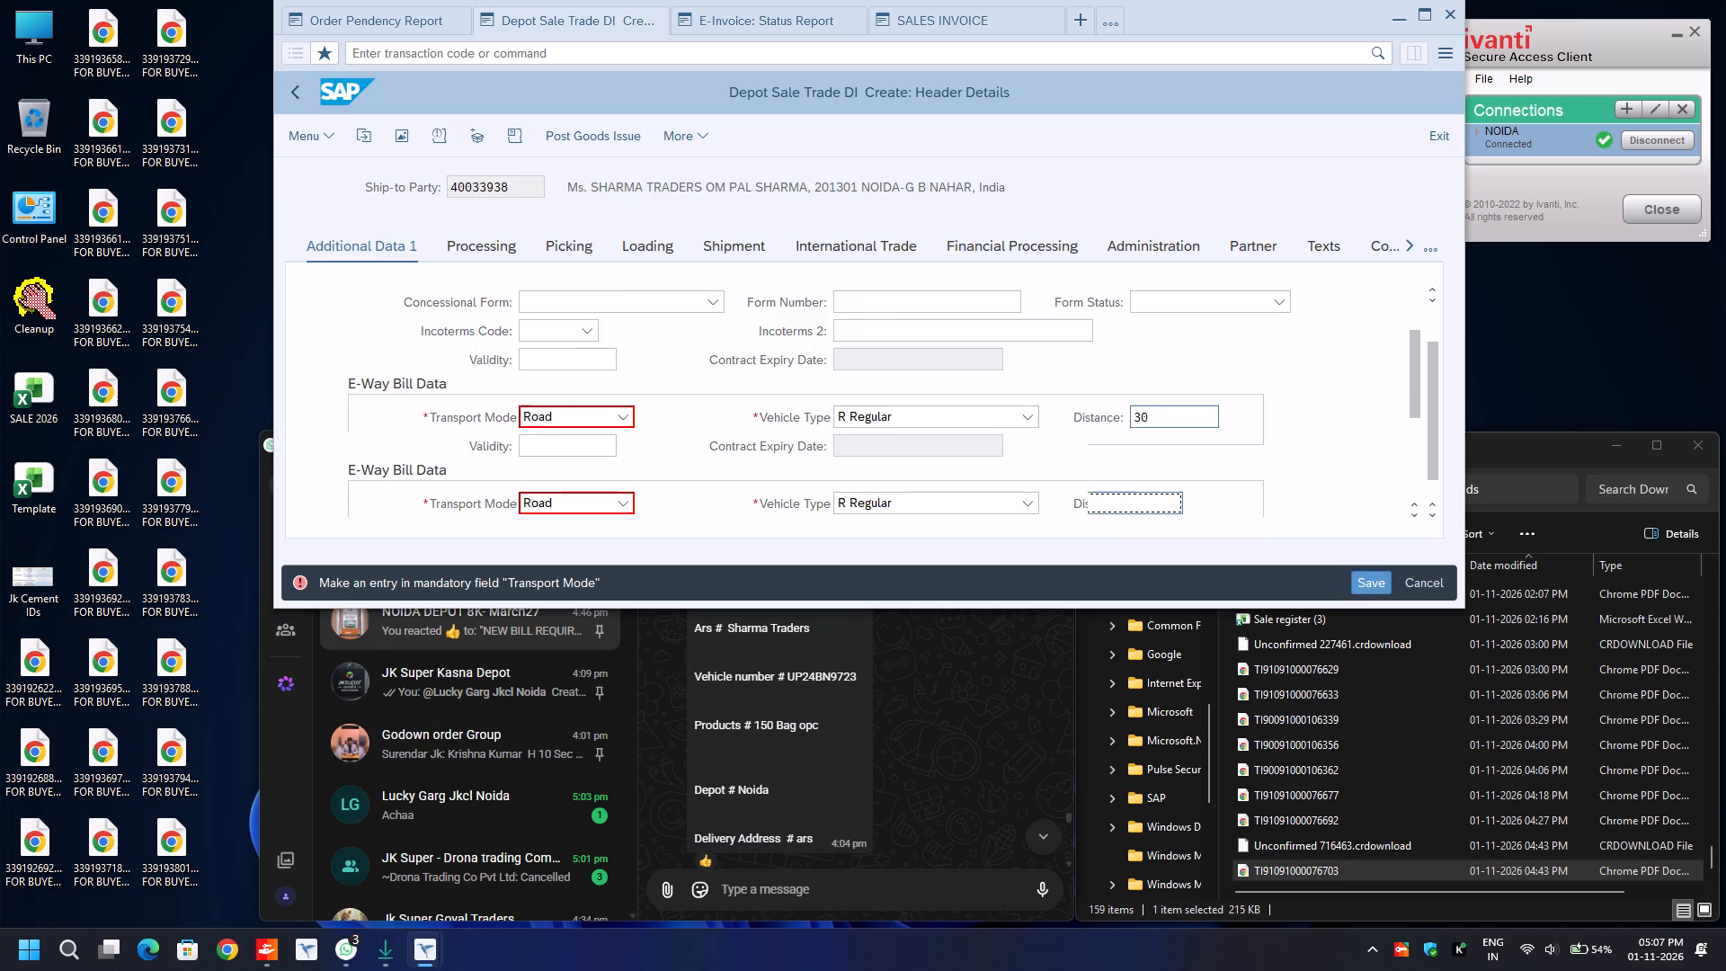
key("Down")
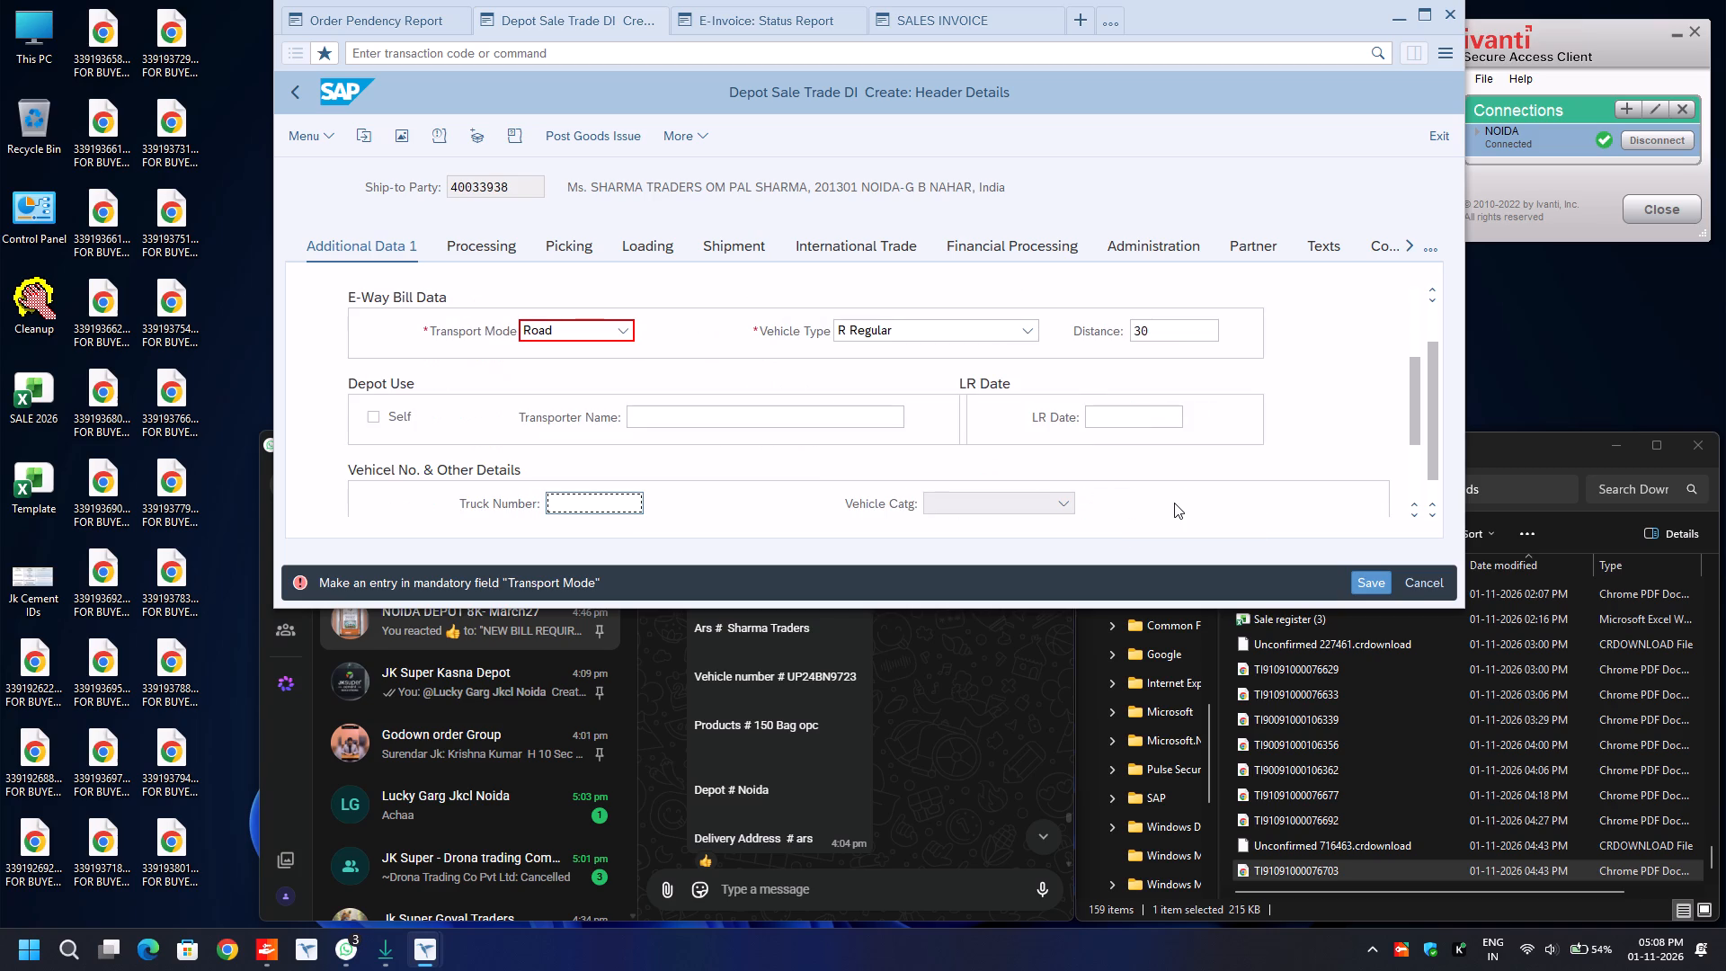
key("BackSpace")
key("Down")
key("Down")
key("Down")
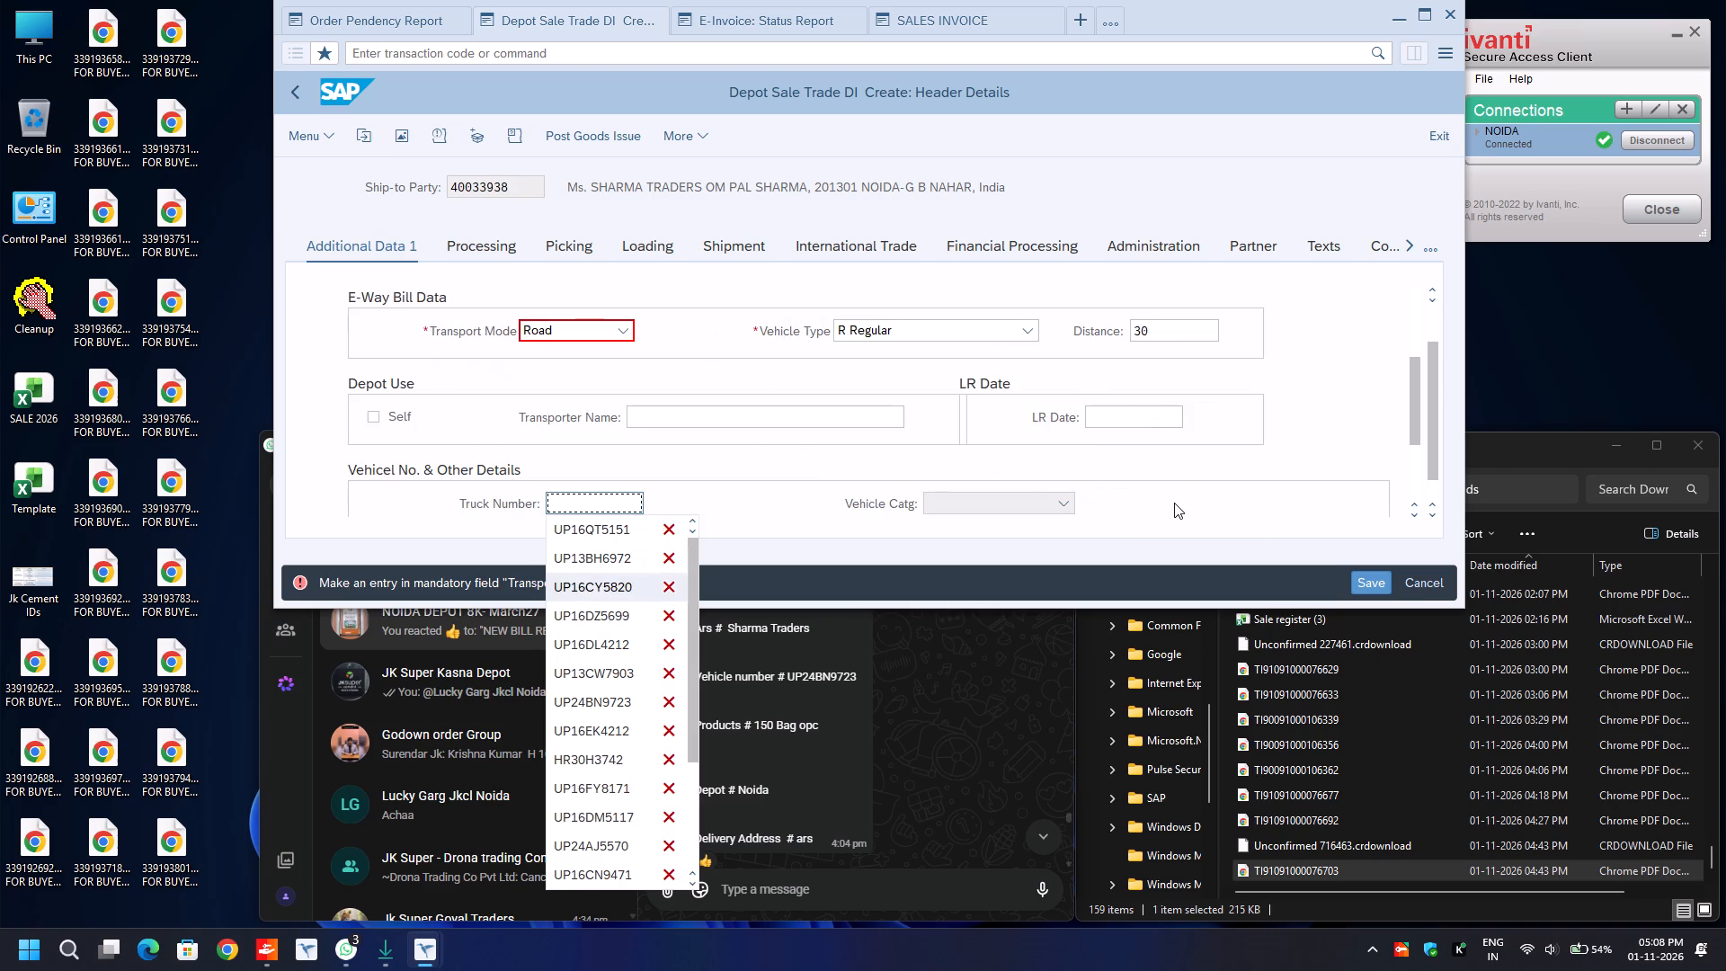
key("Down")
key("Down")
key("Down")
key("Down")
key("Return")
key("Down")
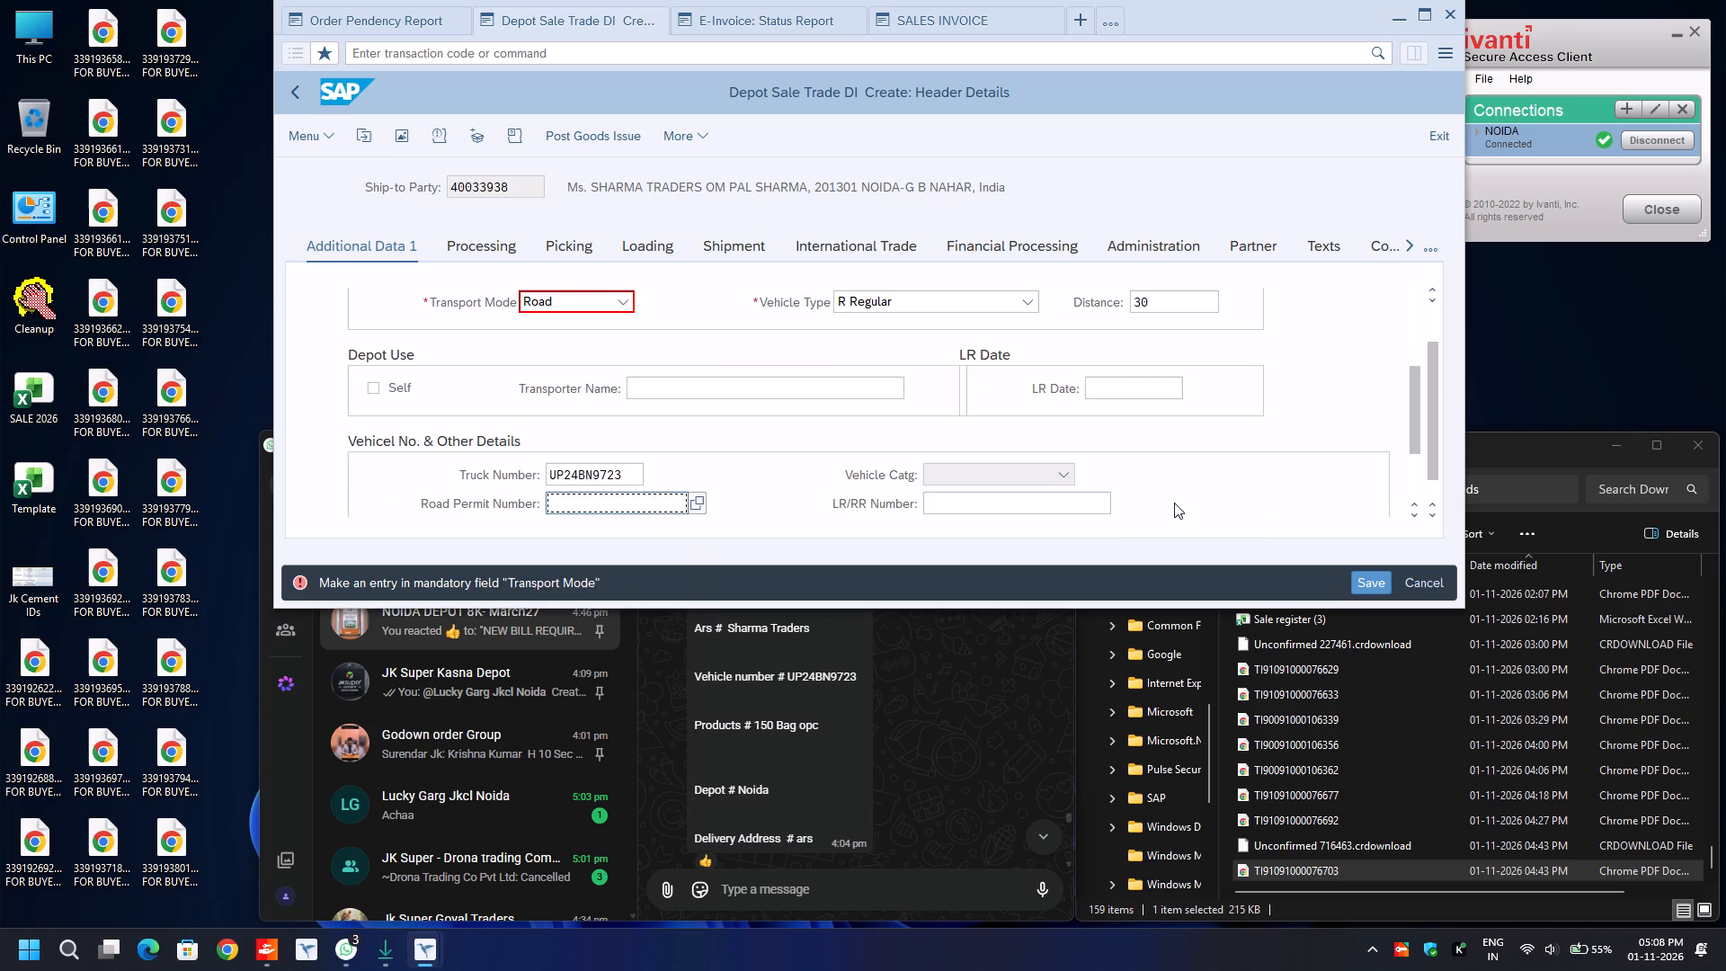
key("Tab")
key("BackSpace")
key("Down")
key("Return")
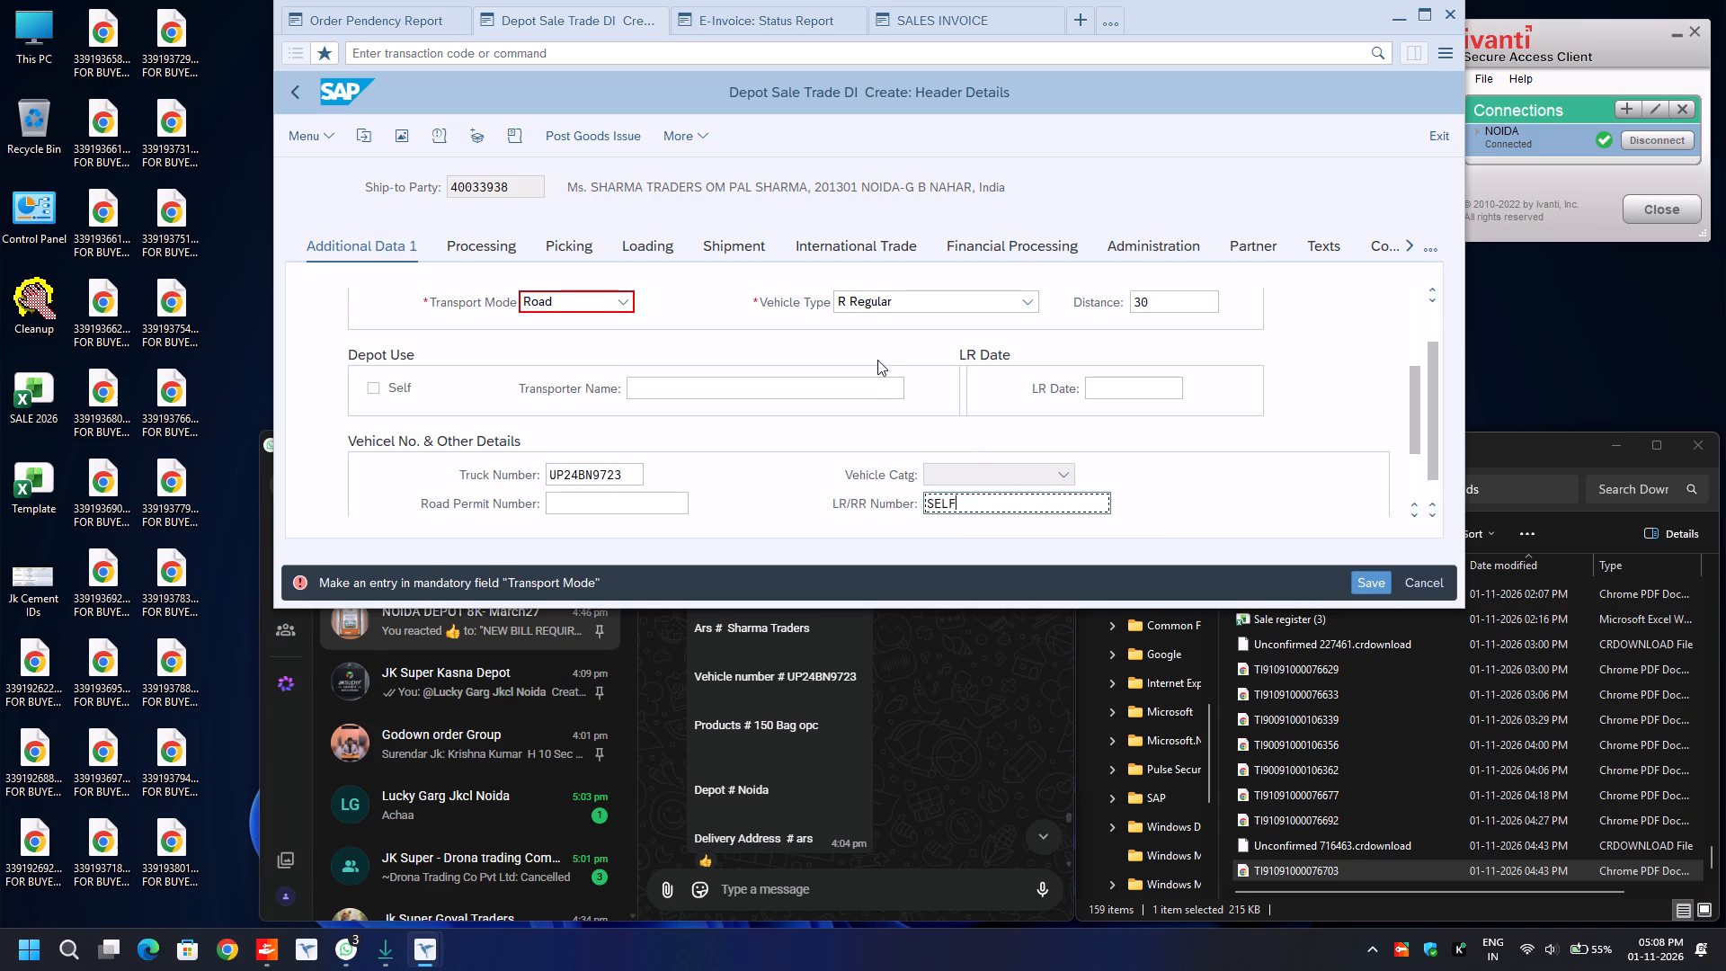
Go to the shipment data of the delivery header and post the goods issue.
left_click(741, 248)
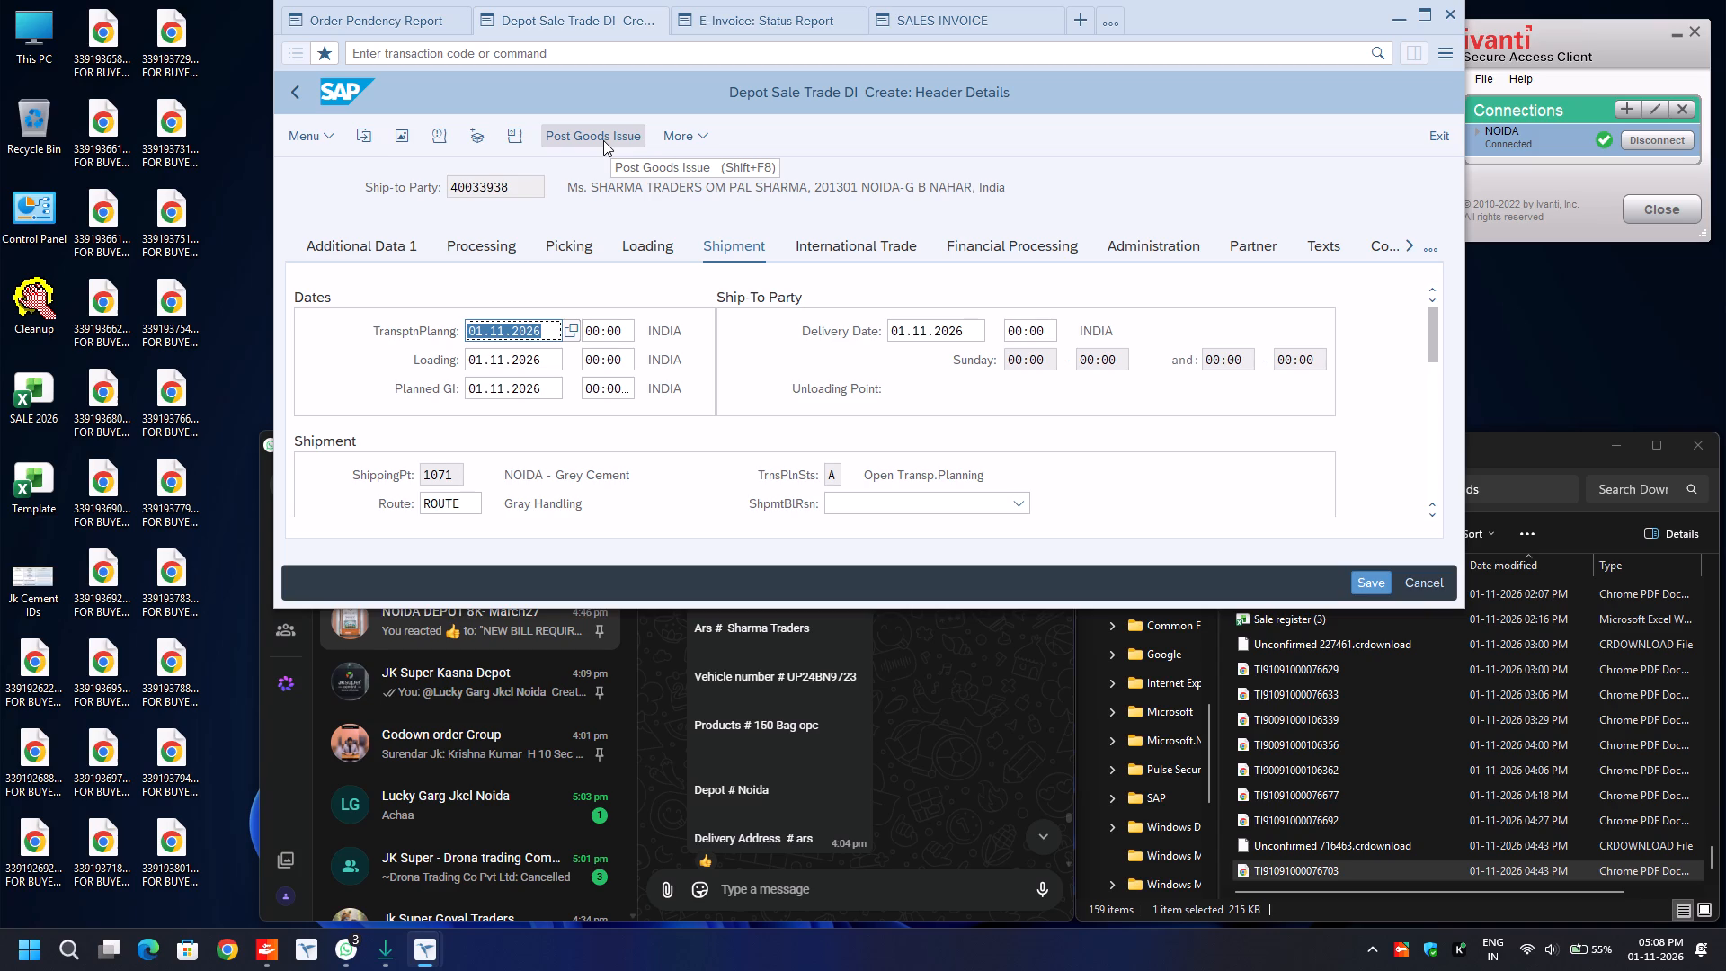
left_click_drag(603, 140, 593, 136)
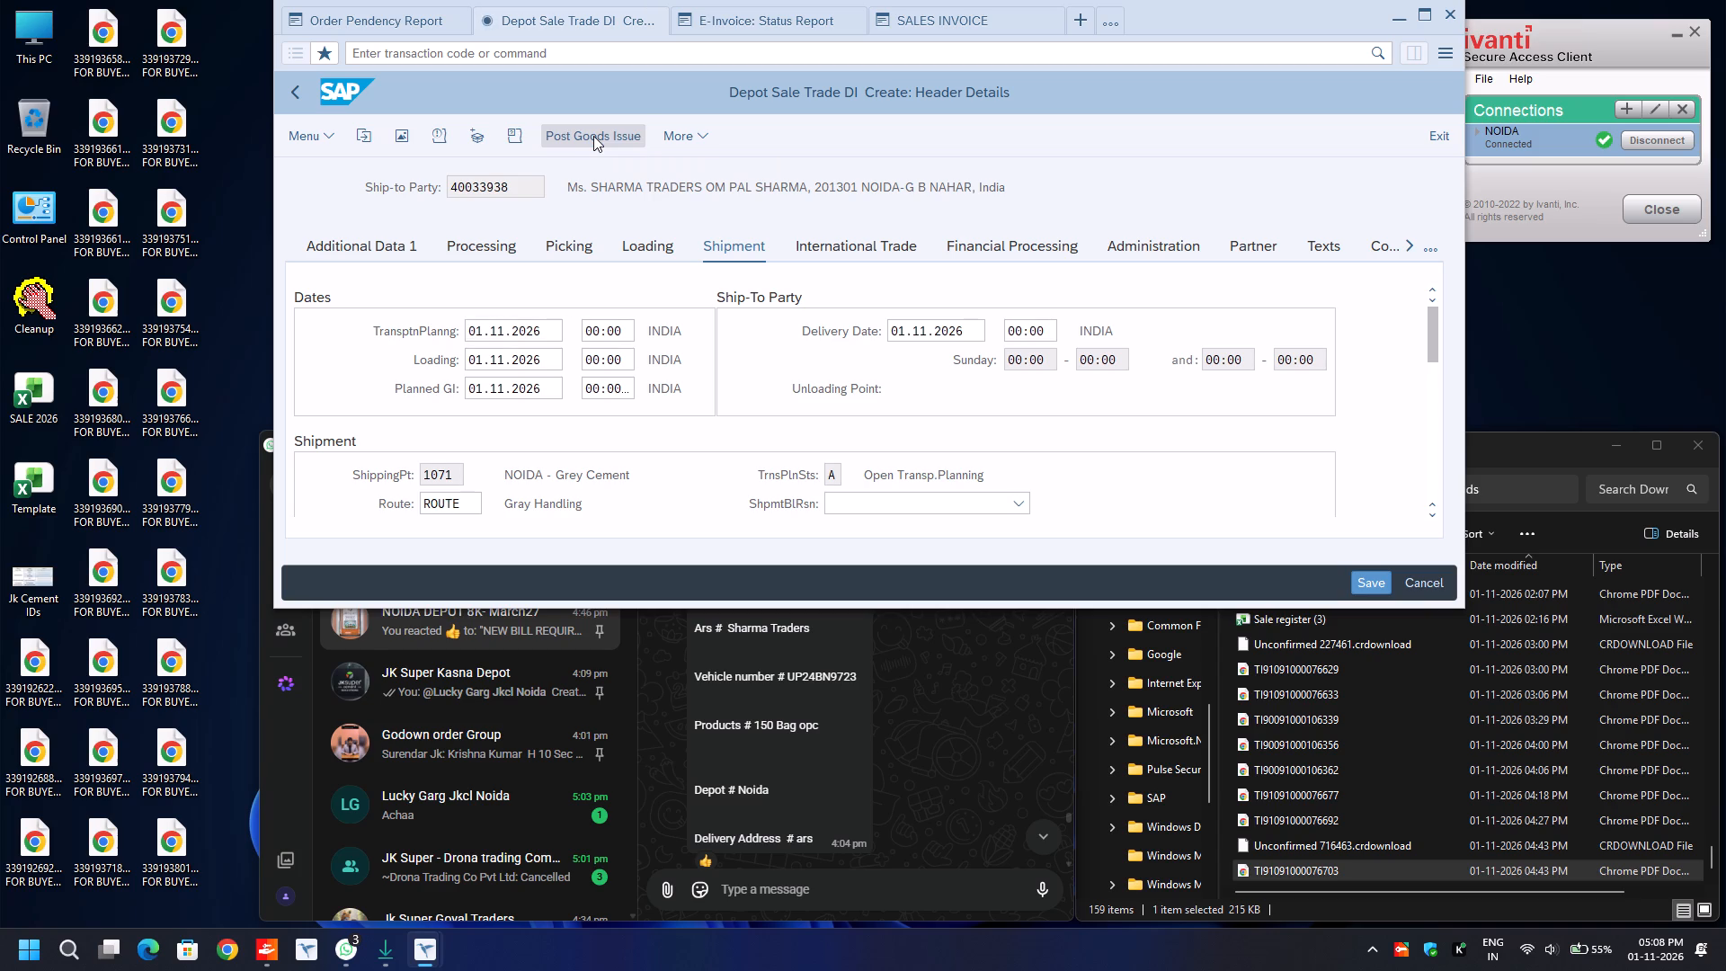
left_click(406, 24)
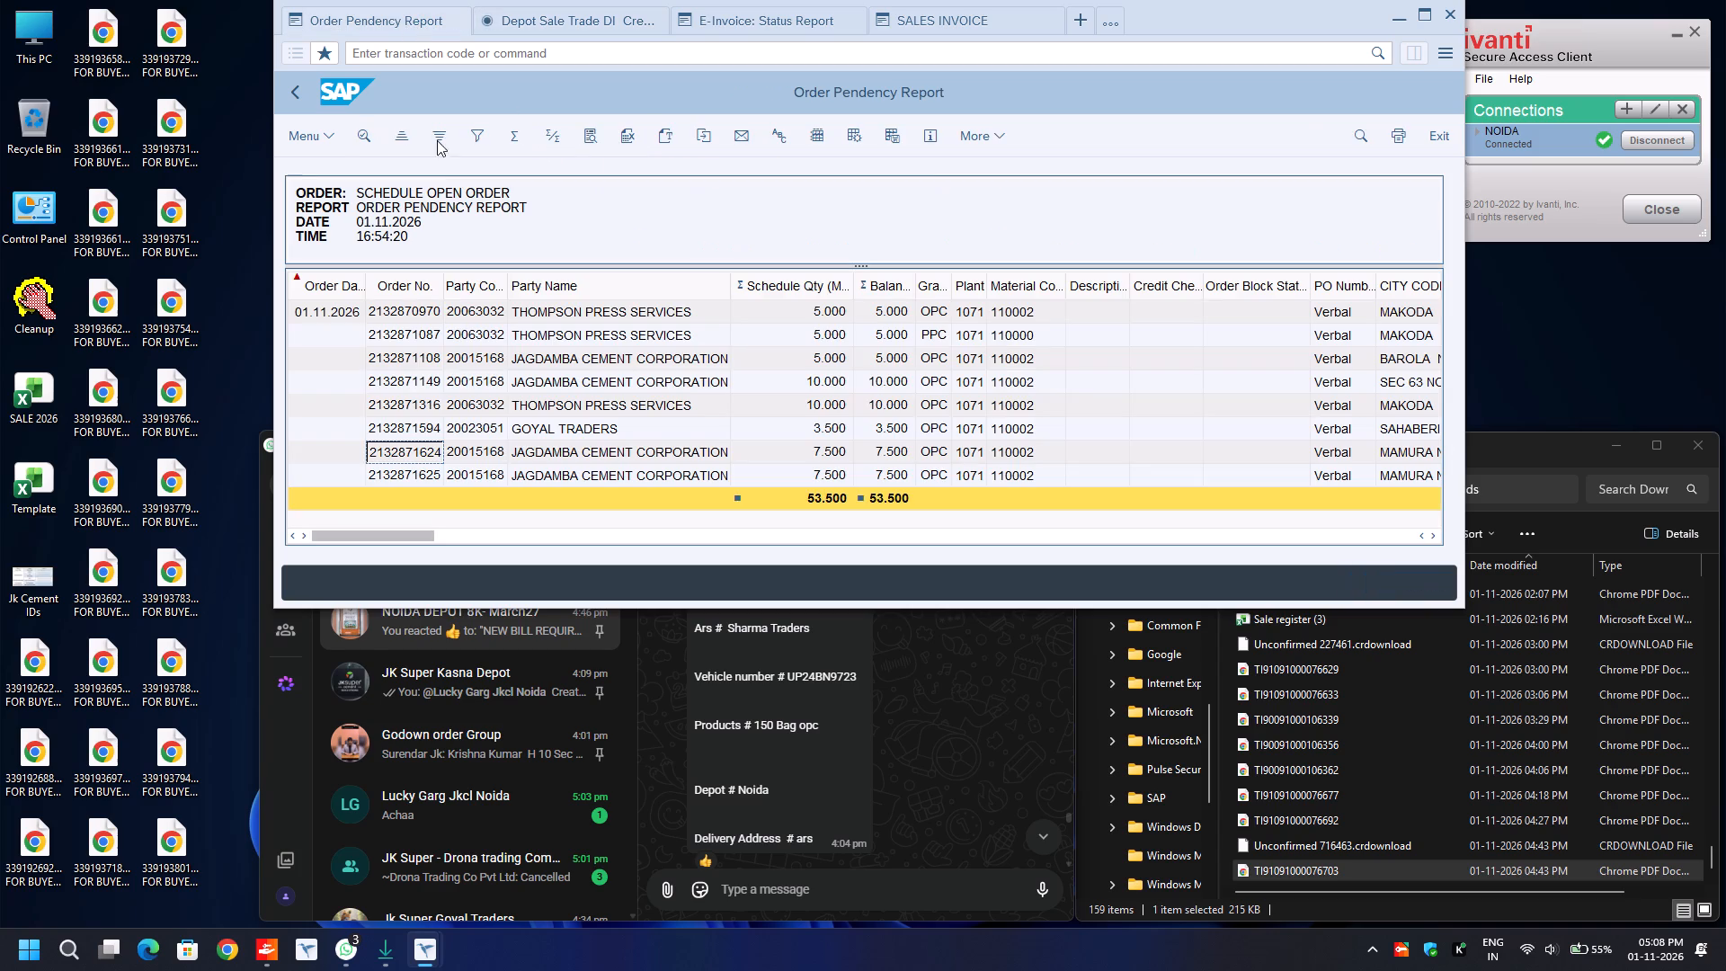
left_click(414, 472)
key("ctrl+c")
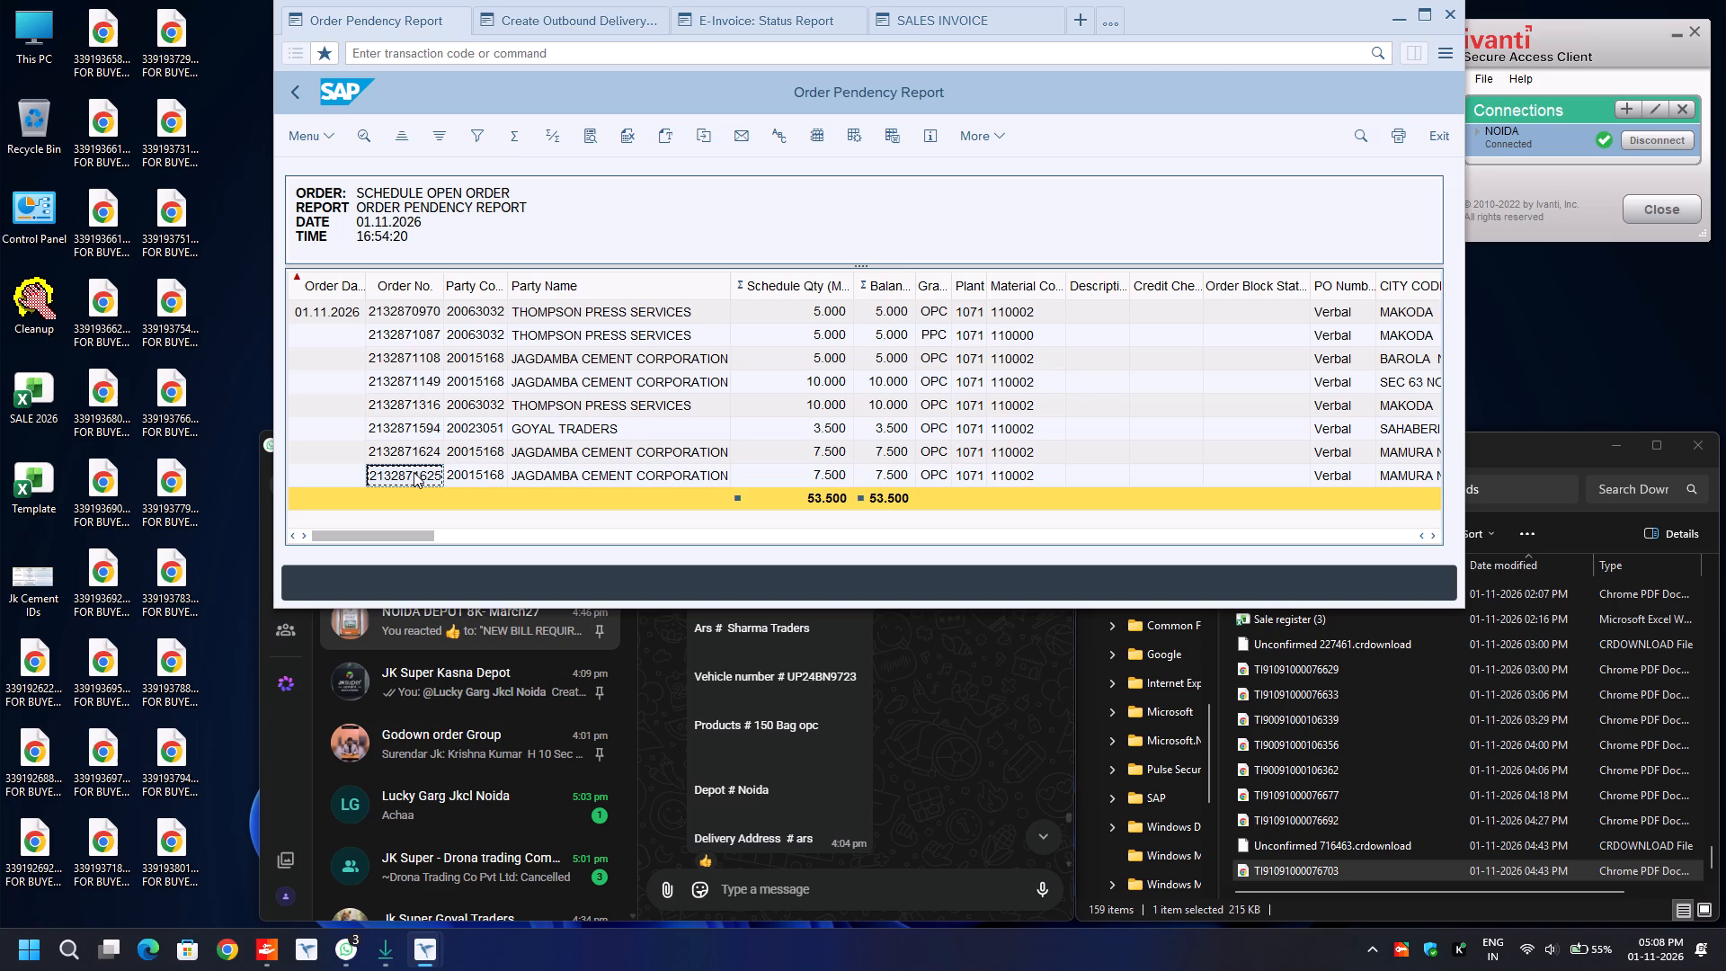
left_click(540, 16)
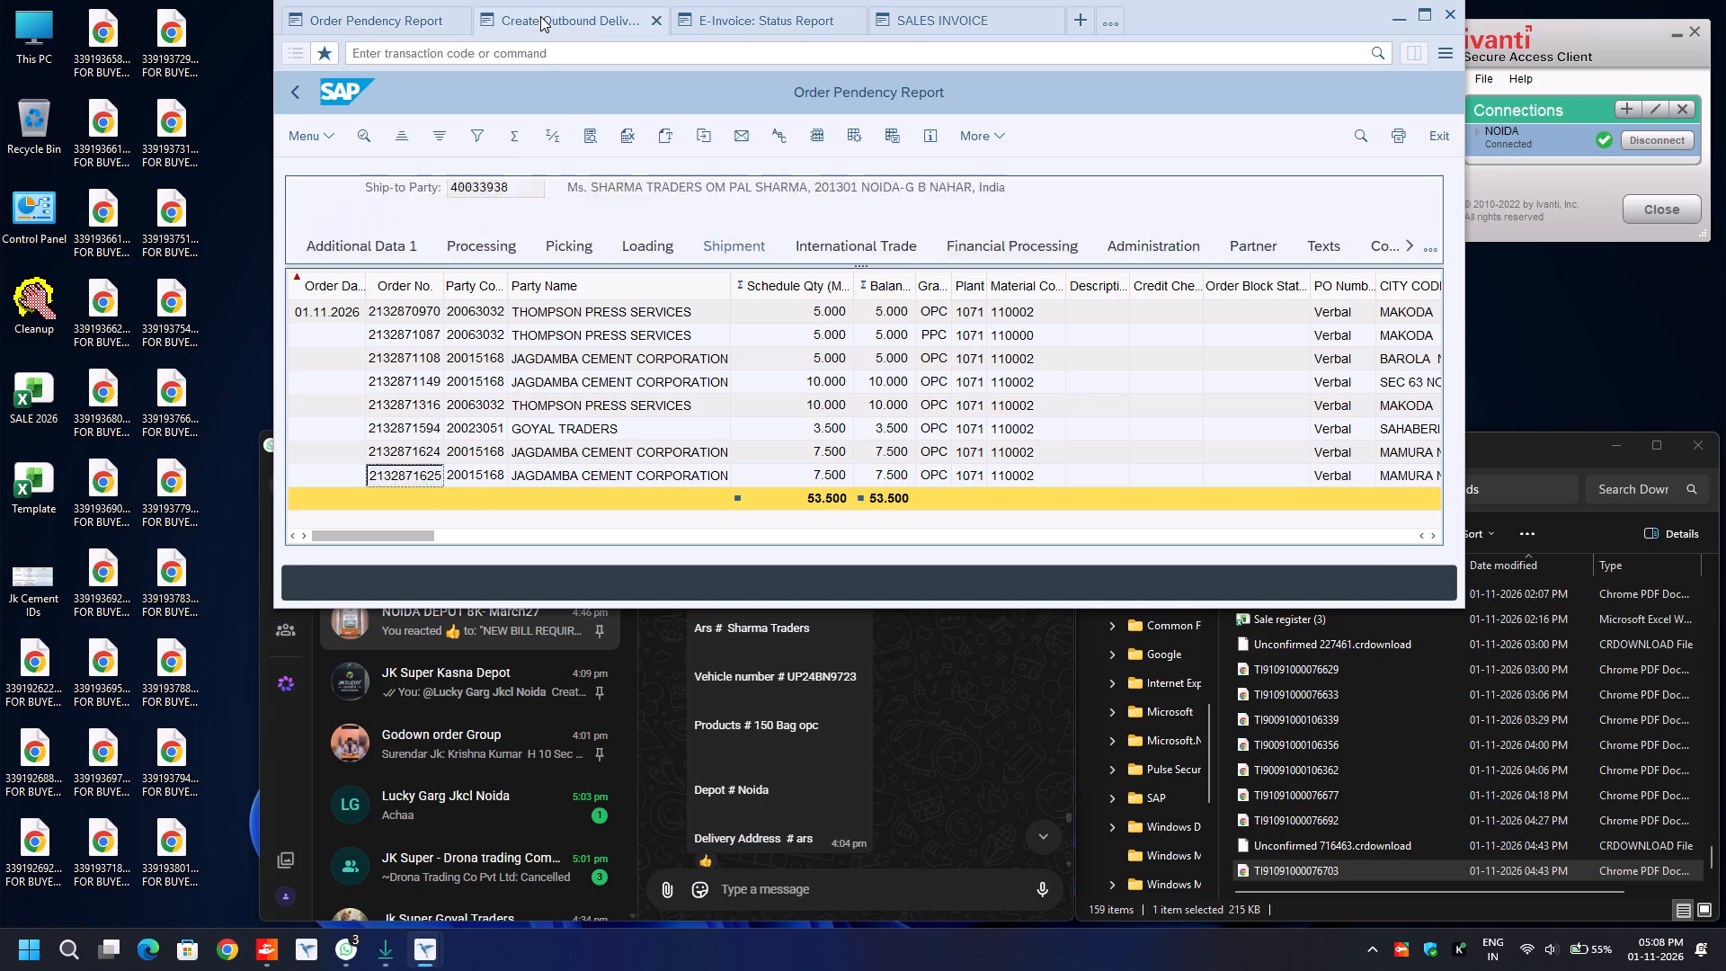
key("ctrl+v")
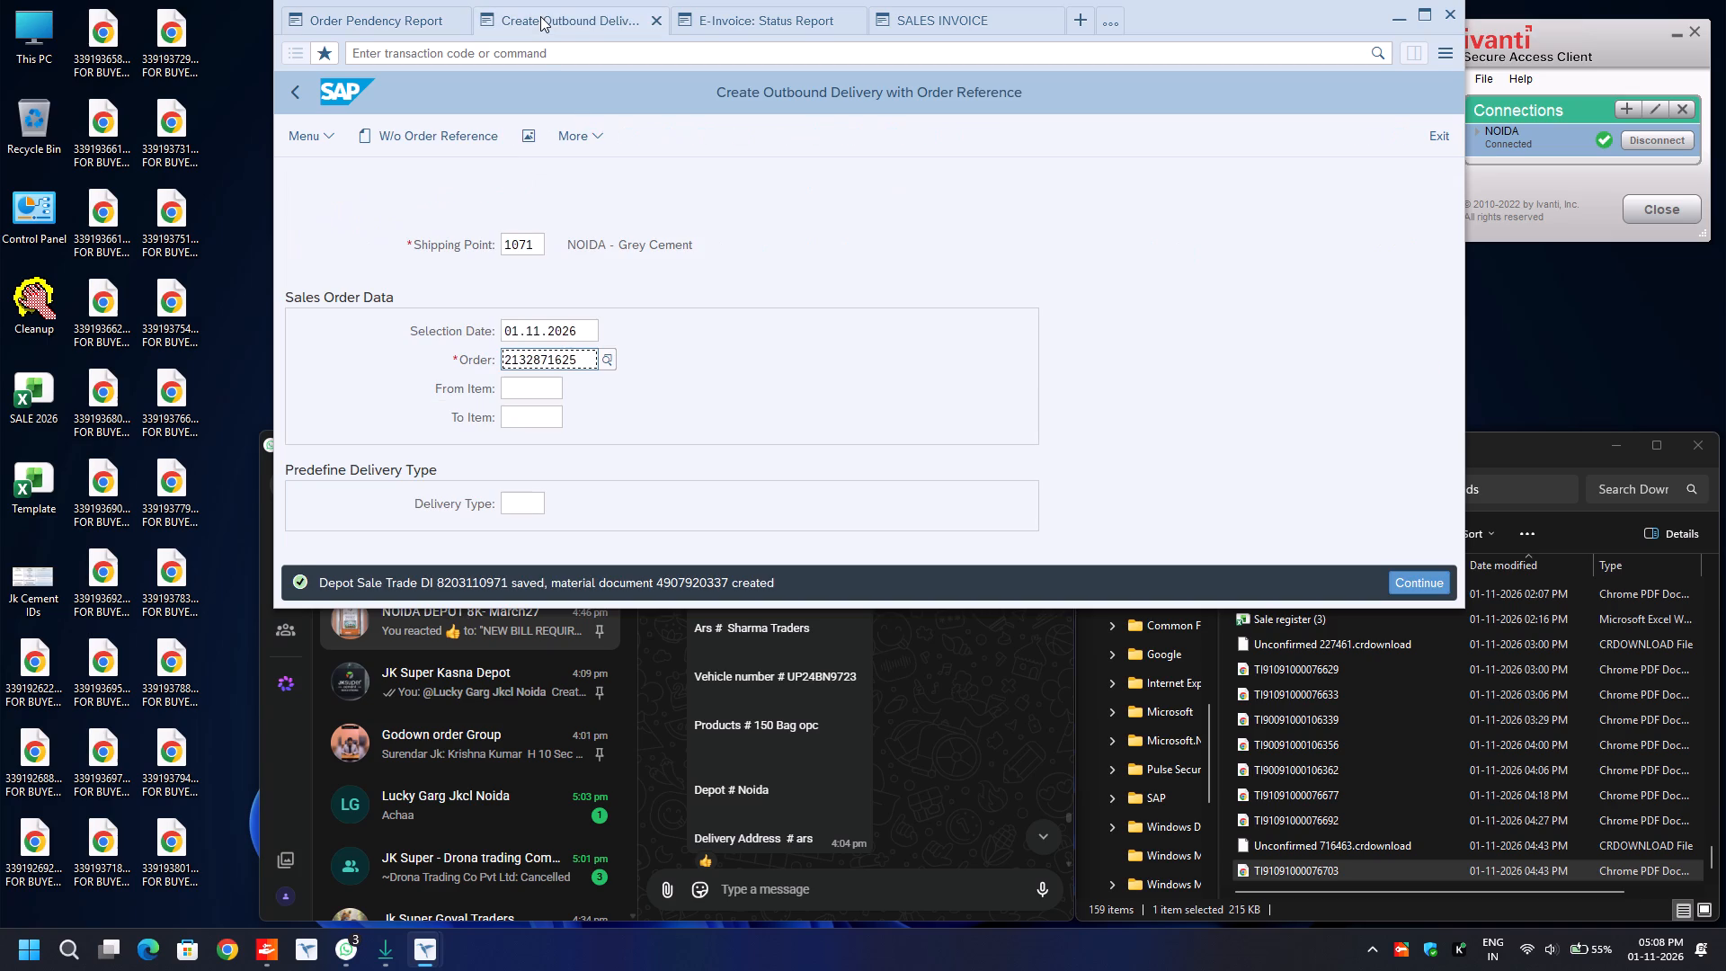
key("Return")
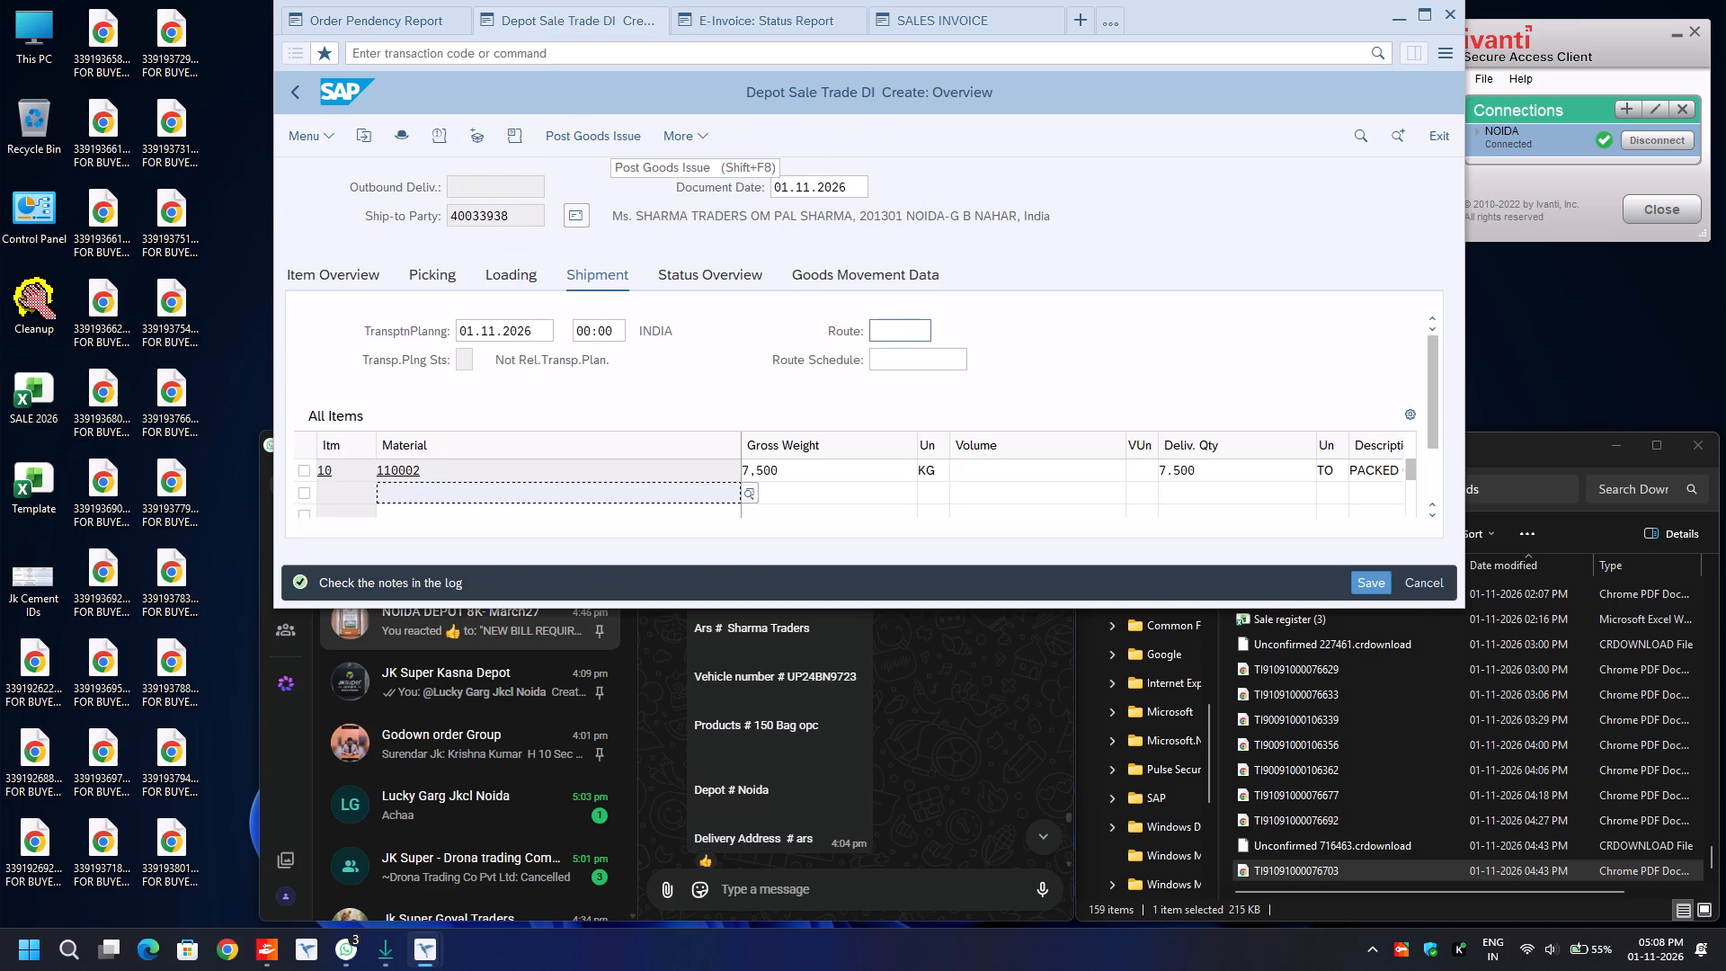
left_click(893, 331)
key("BackSpace")
key("Down")
key("Return")
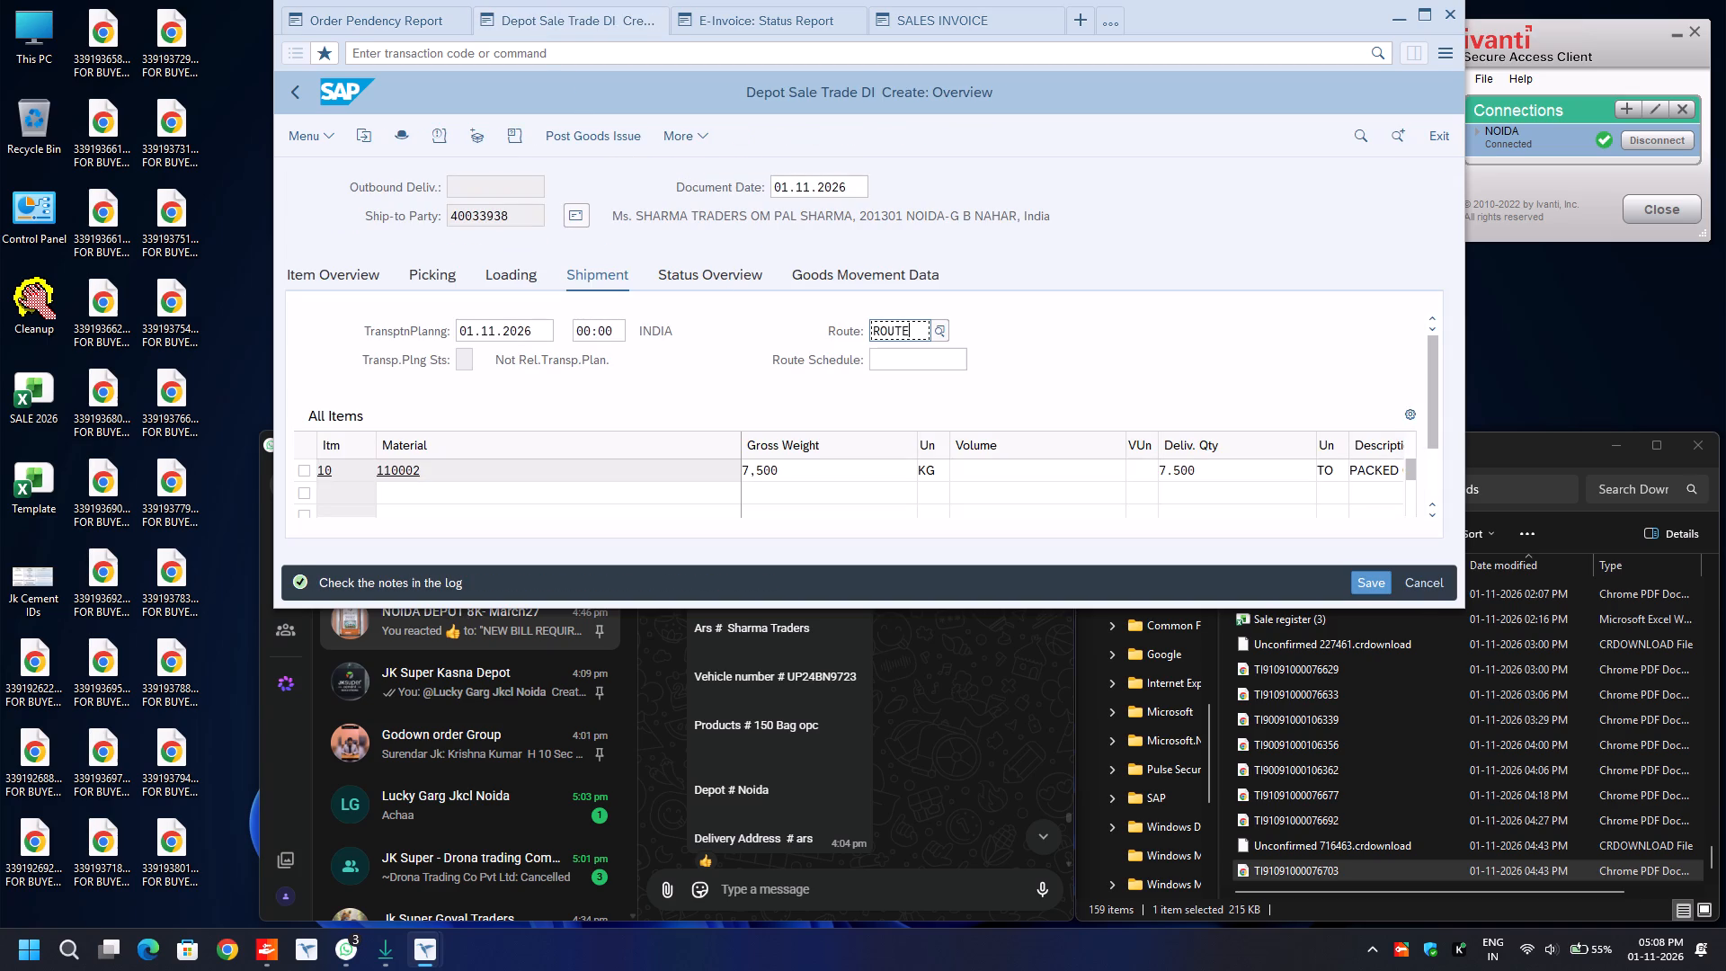
In the picking data of item 10, set the picked quantity to 7.500 and the batch to 1004-1071.
left_click(433, 266)
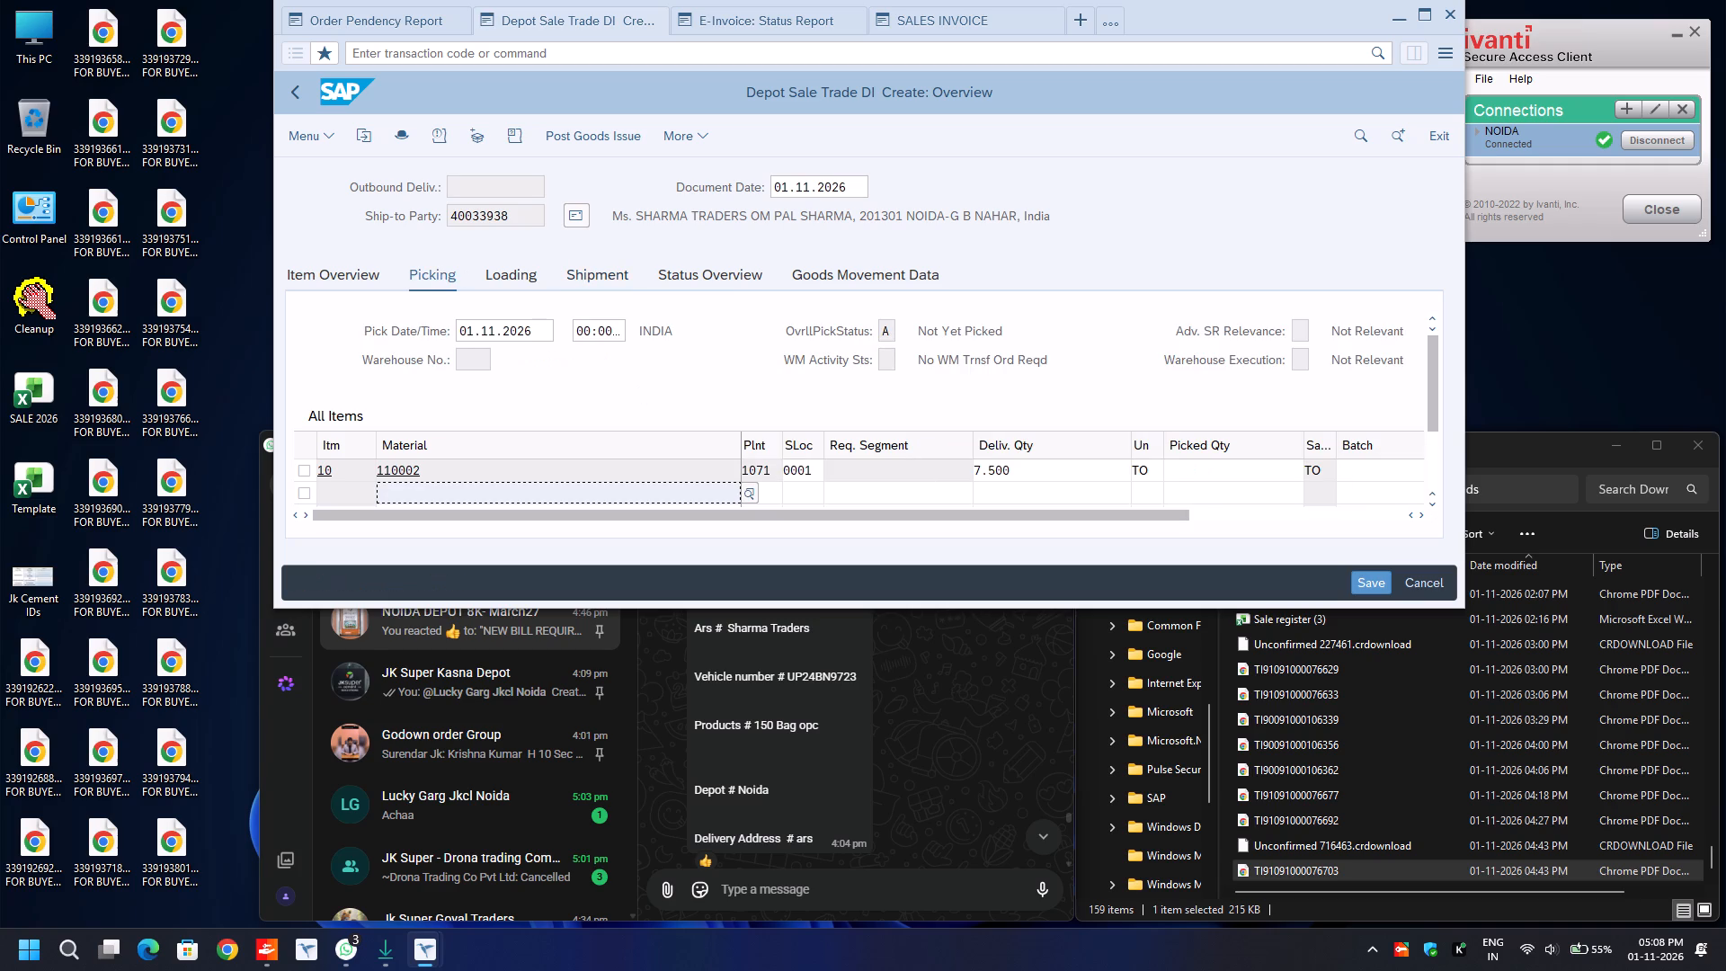
left_click(1200, 472)
type("7.500")
key("Tab")
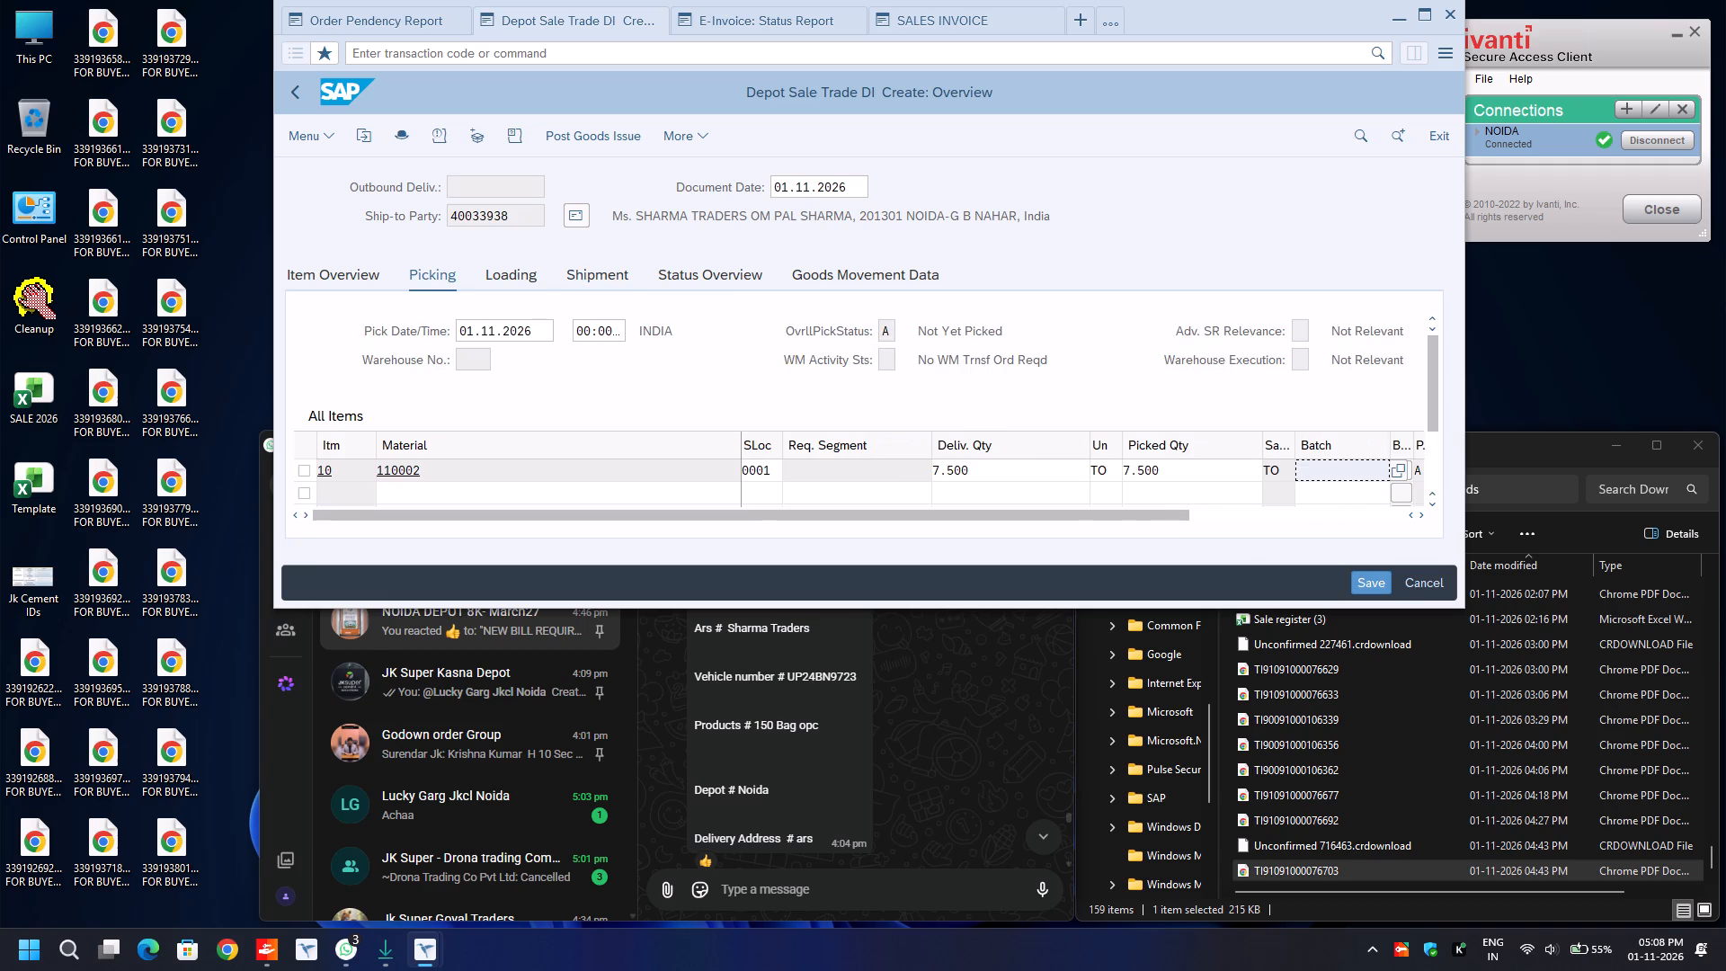
key("BackSpace")
key("Down")
key("Return")
In the delivery header's additional data, set the transport mode to ROAD and fill Road Transporter1 with the saved transporter code.
key("F8")
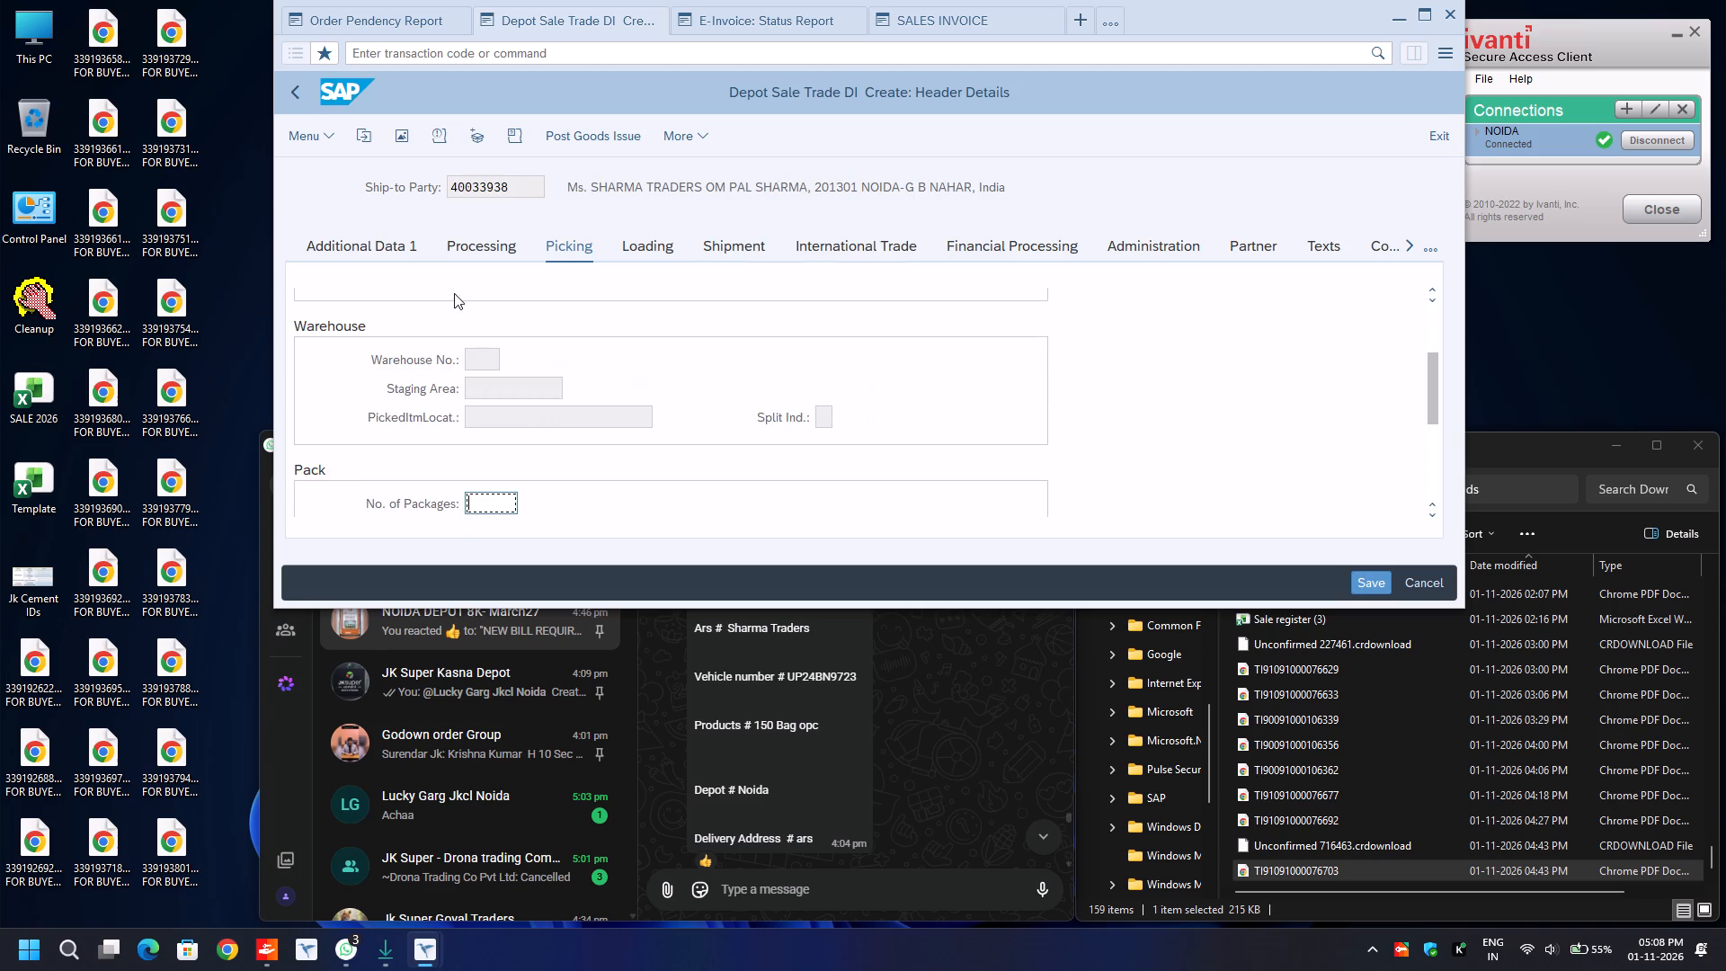
left_click(388, 243)
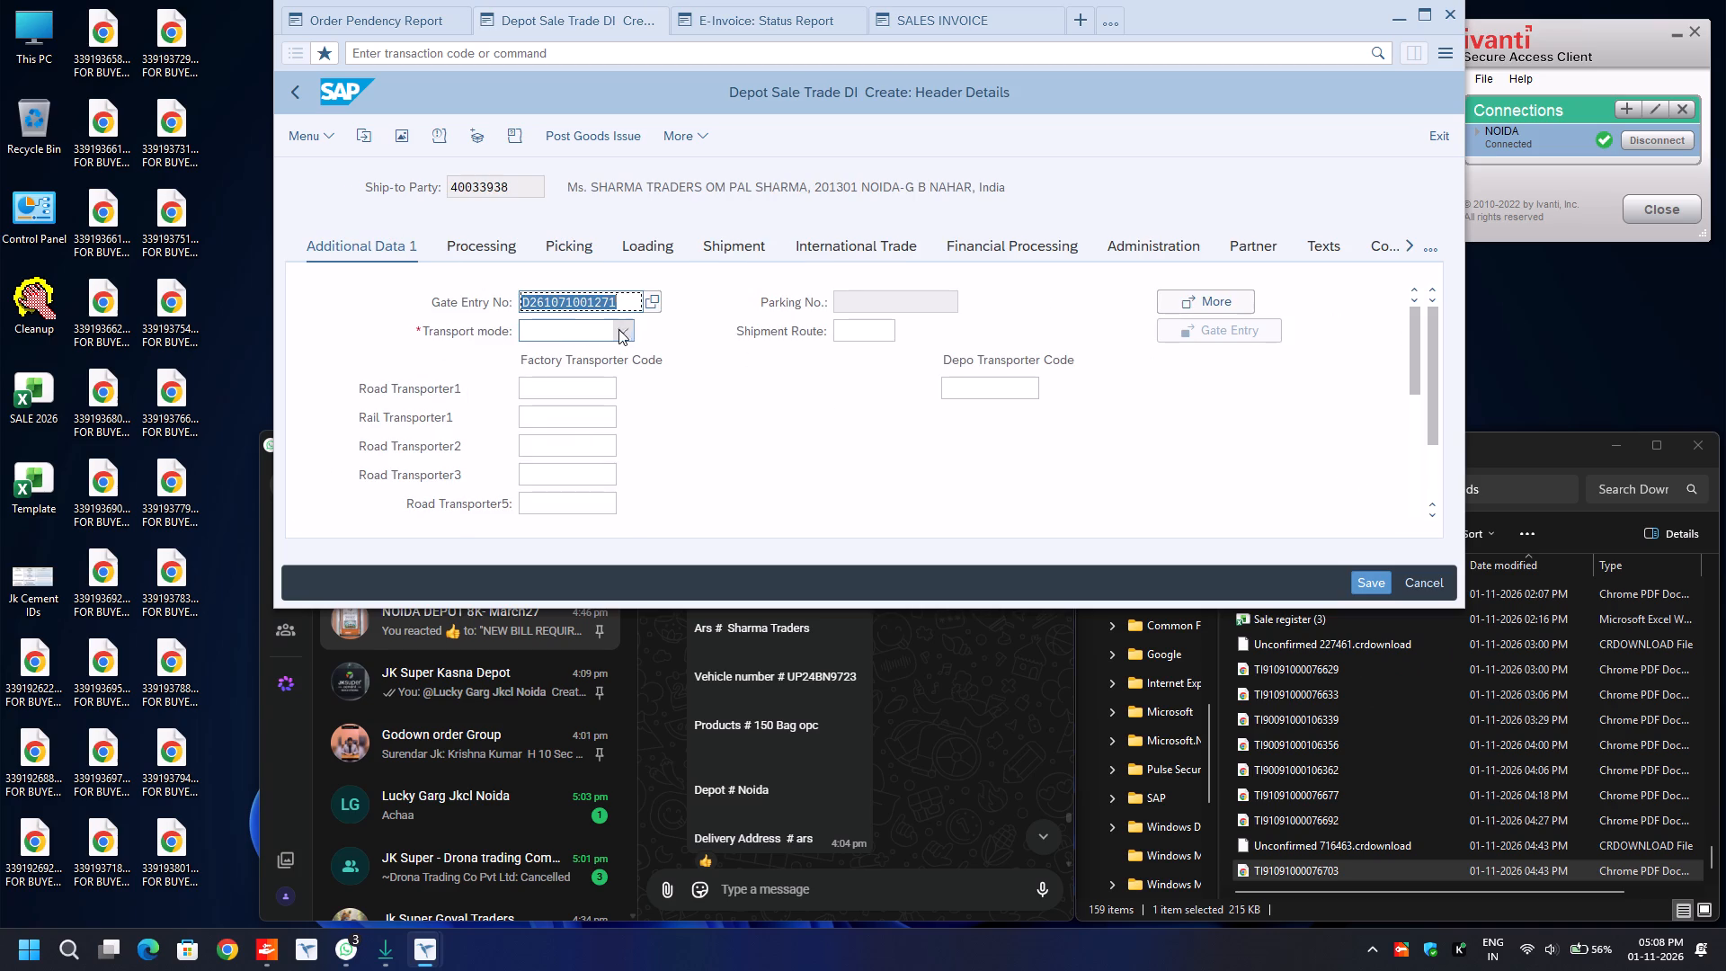
left_click(622, 329)
left_click(592, 414)
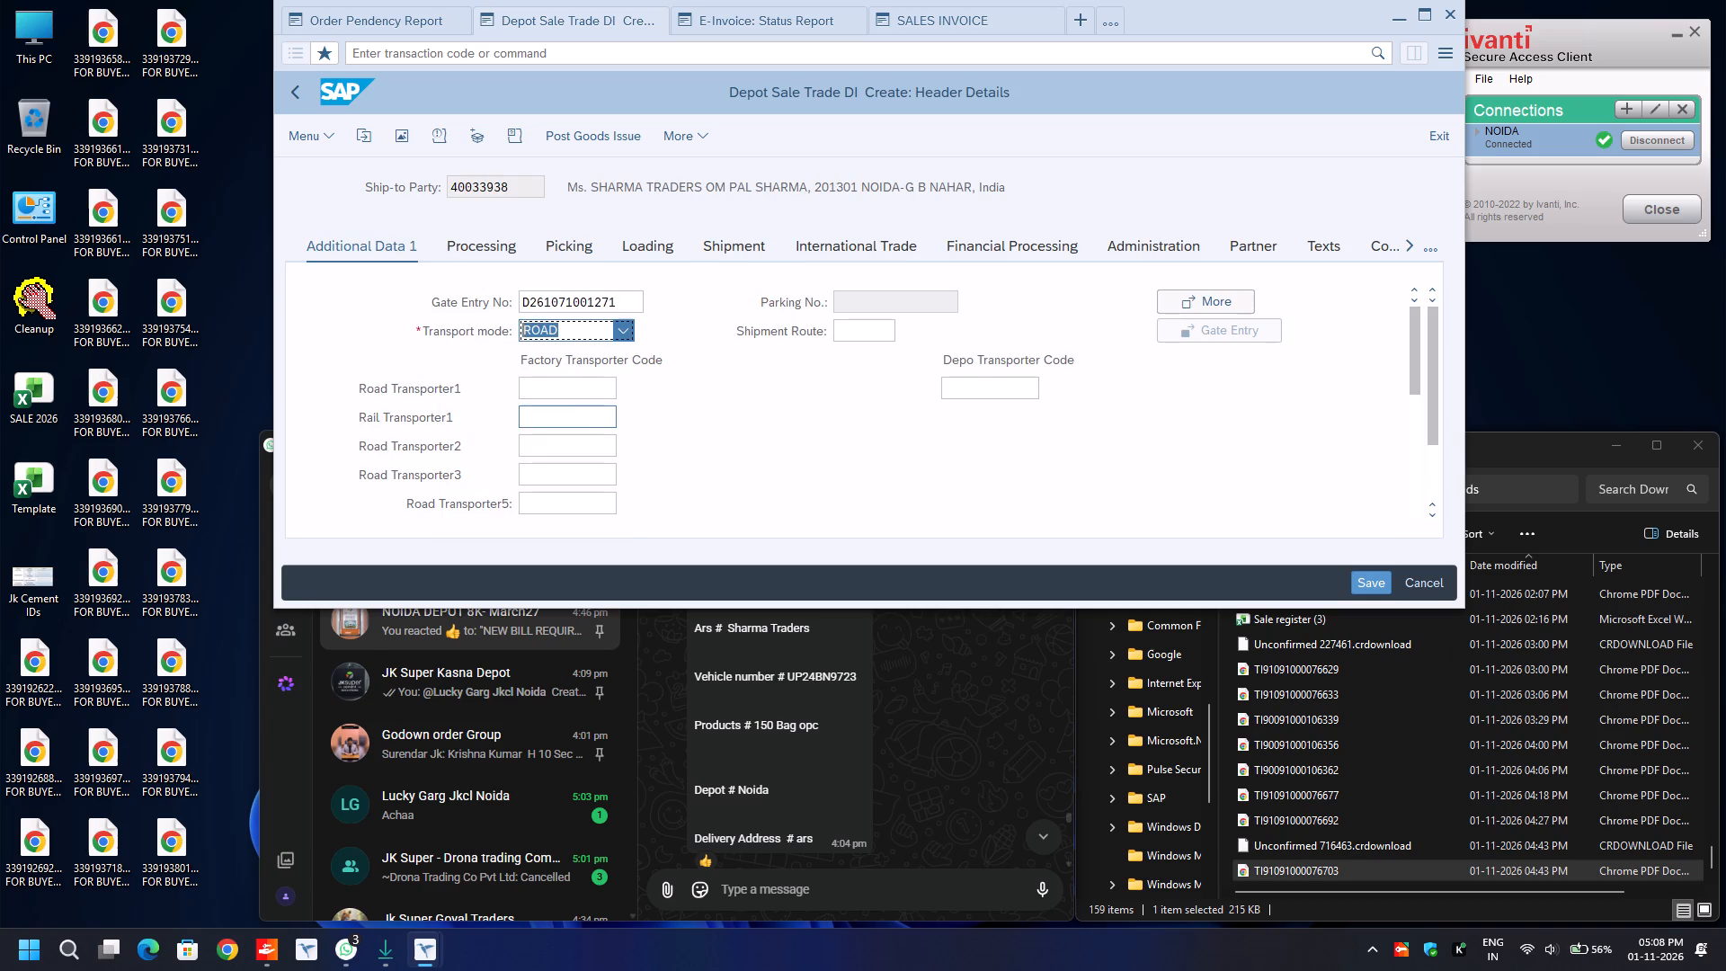
left_click(572, 383)
key("BackSpace")
key("Down")
key("Return")
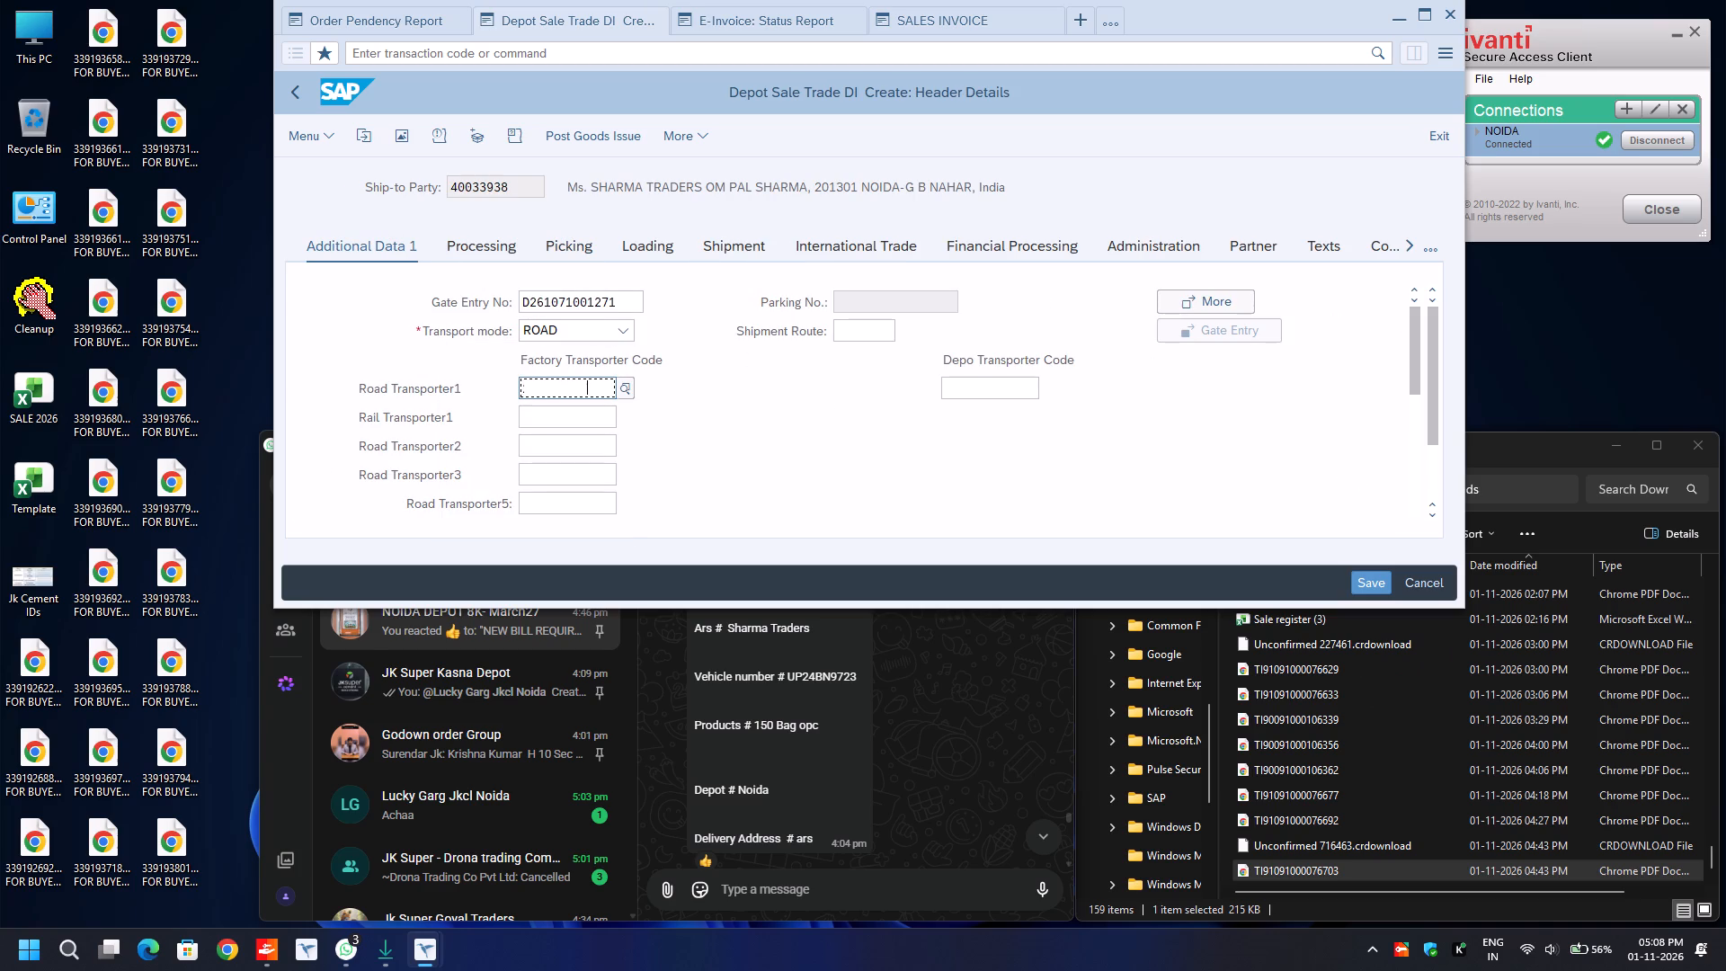
key("Return")
Fill in the e-way bill data with transport mode Road and a distance of 30.
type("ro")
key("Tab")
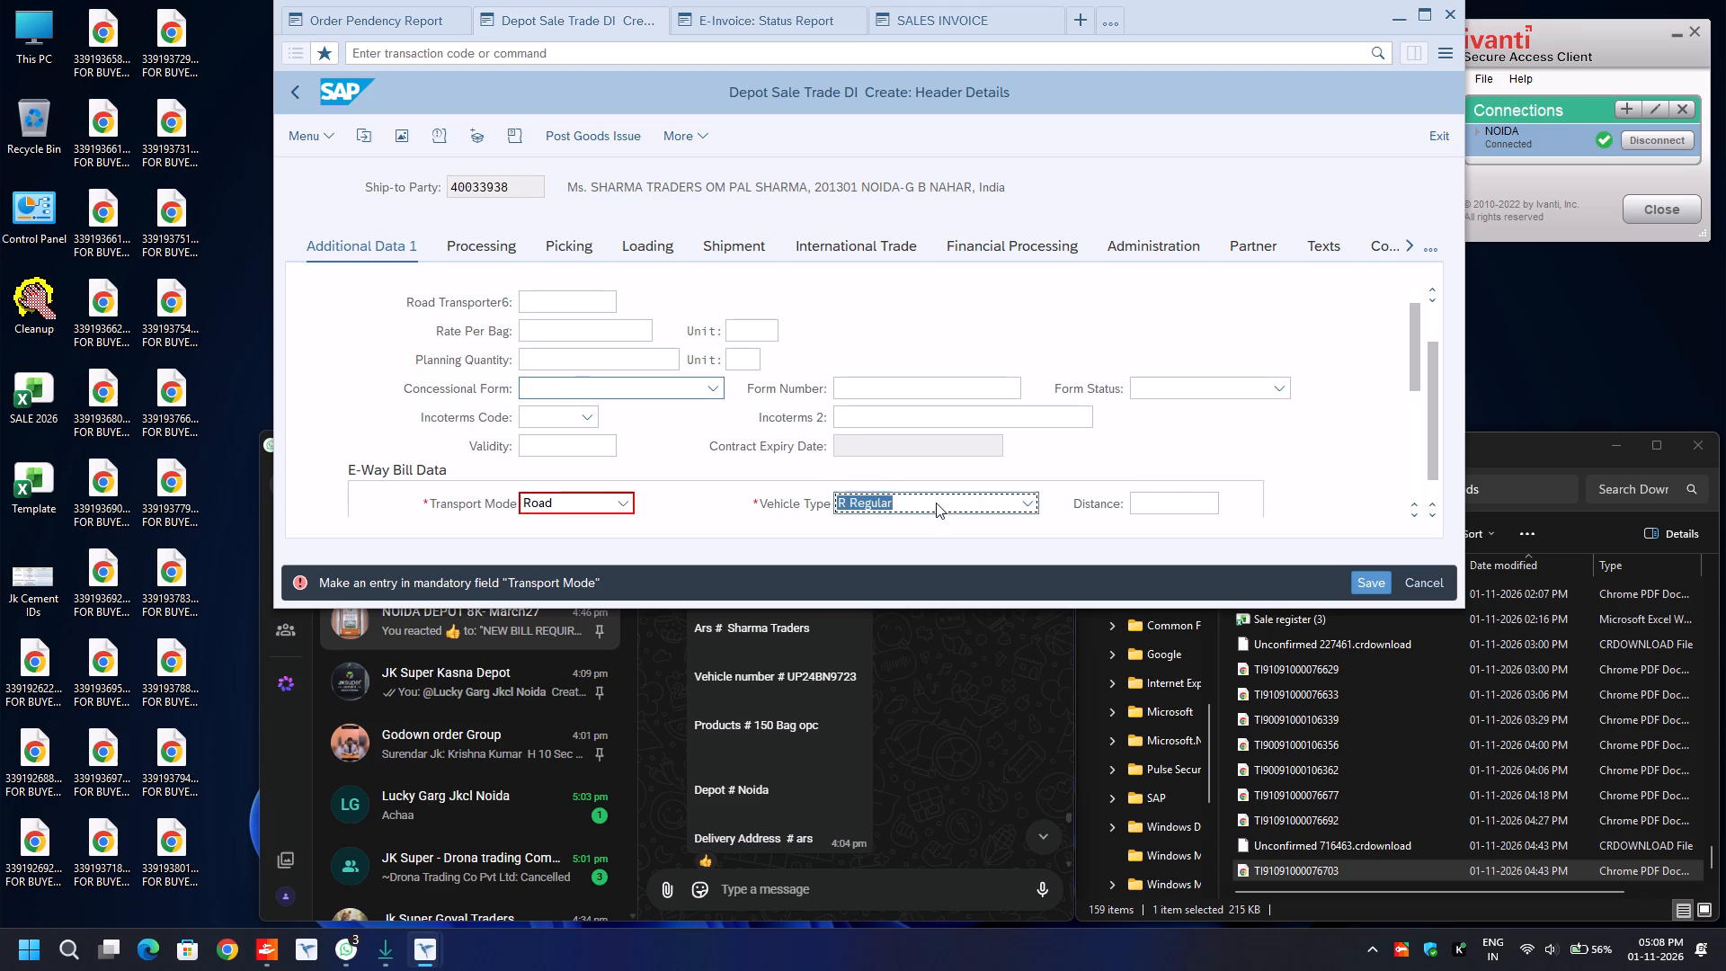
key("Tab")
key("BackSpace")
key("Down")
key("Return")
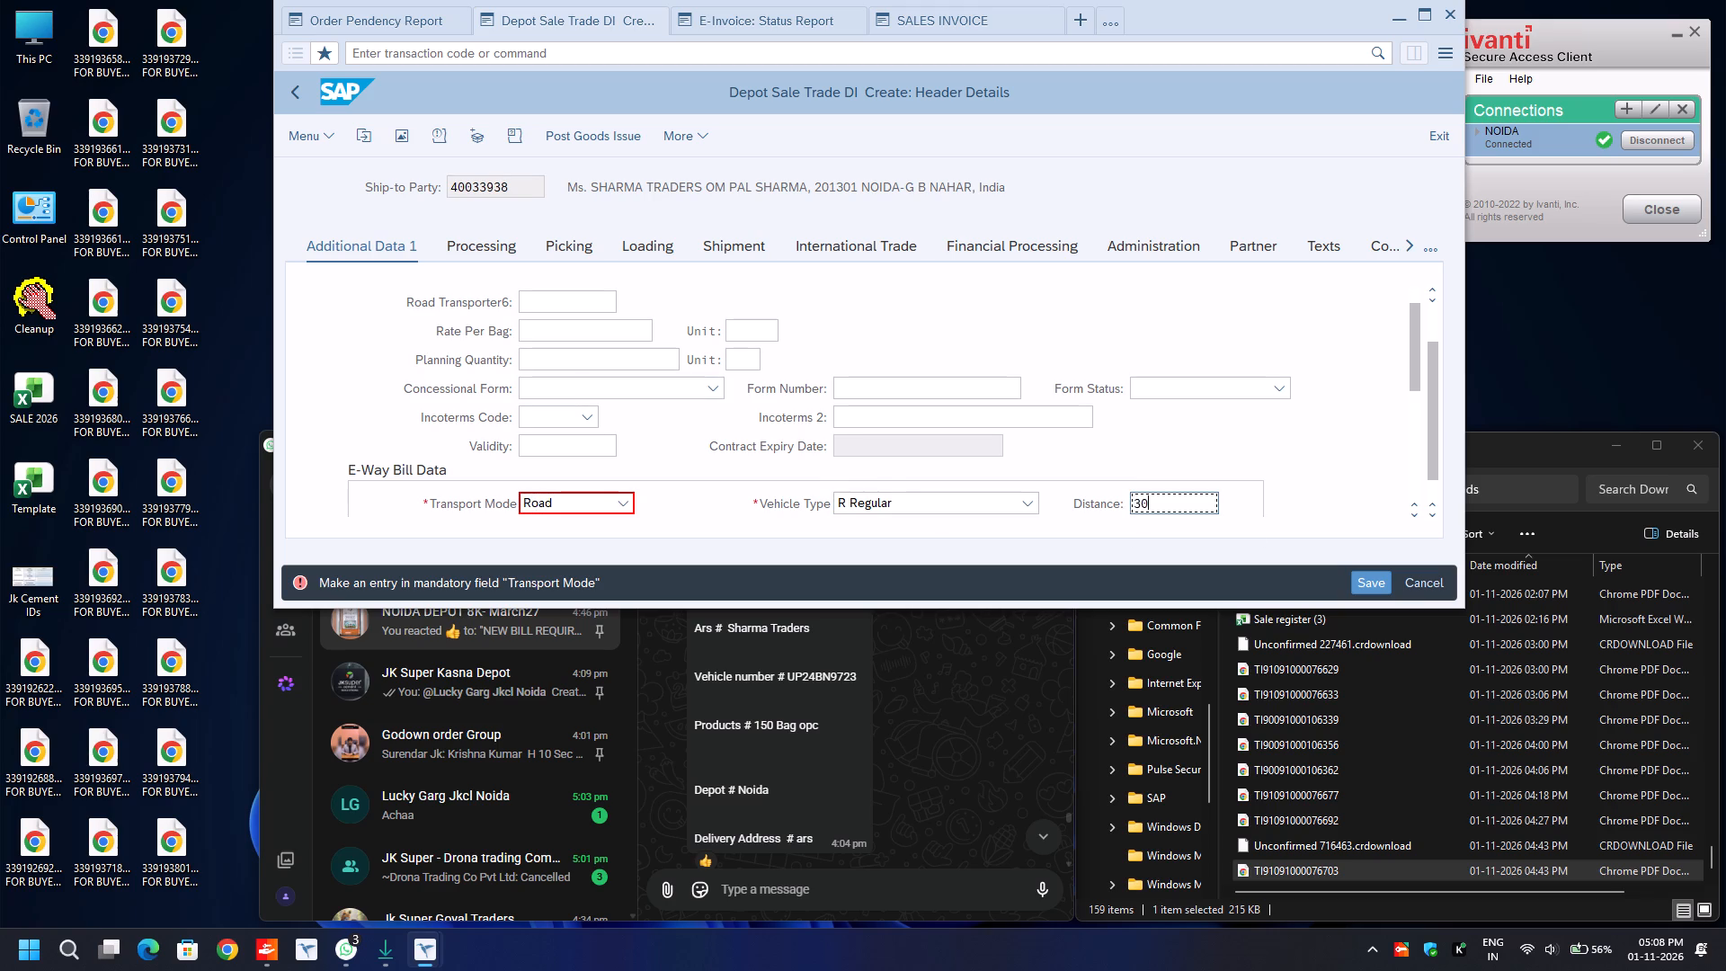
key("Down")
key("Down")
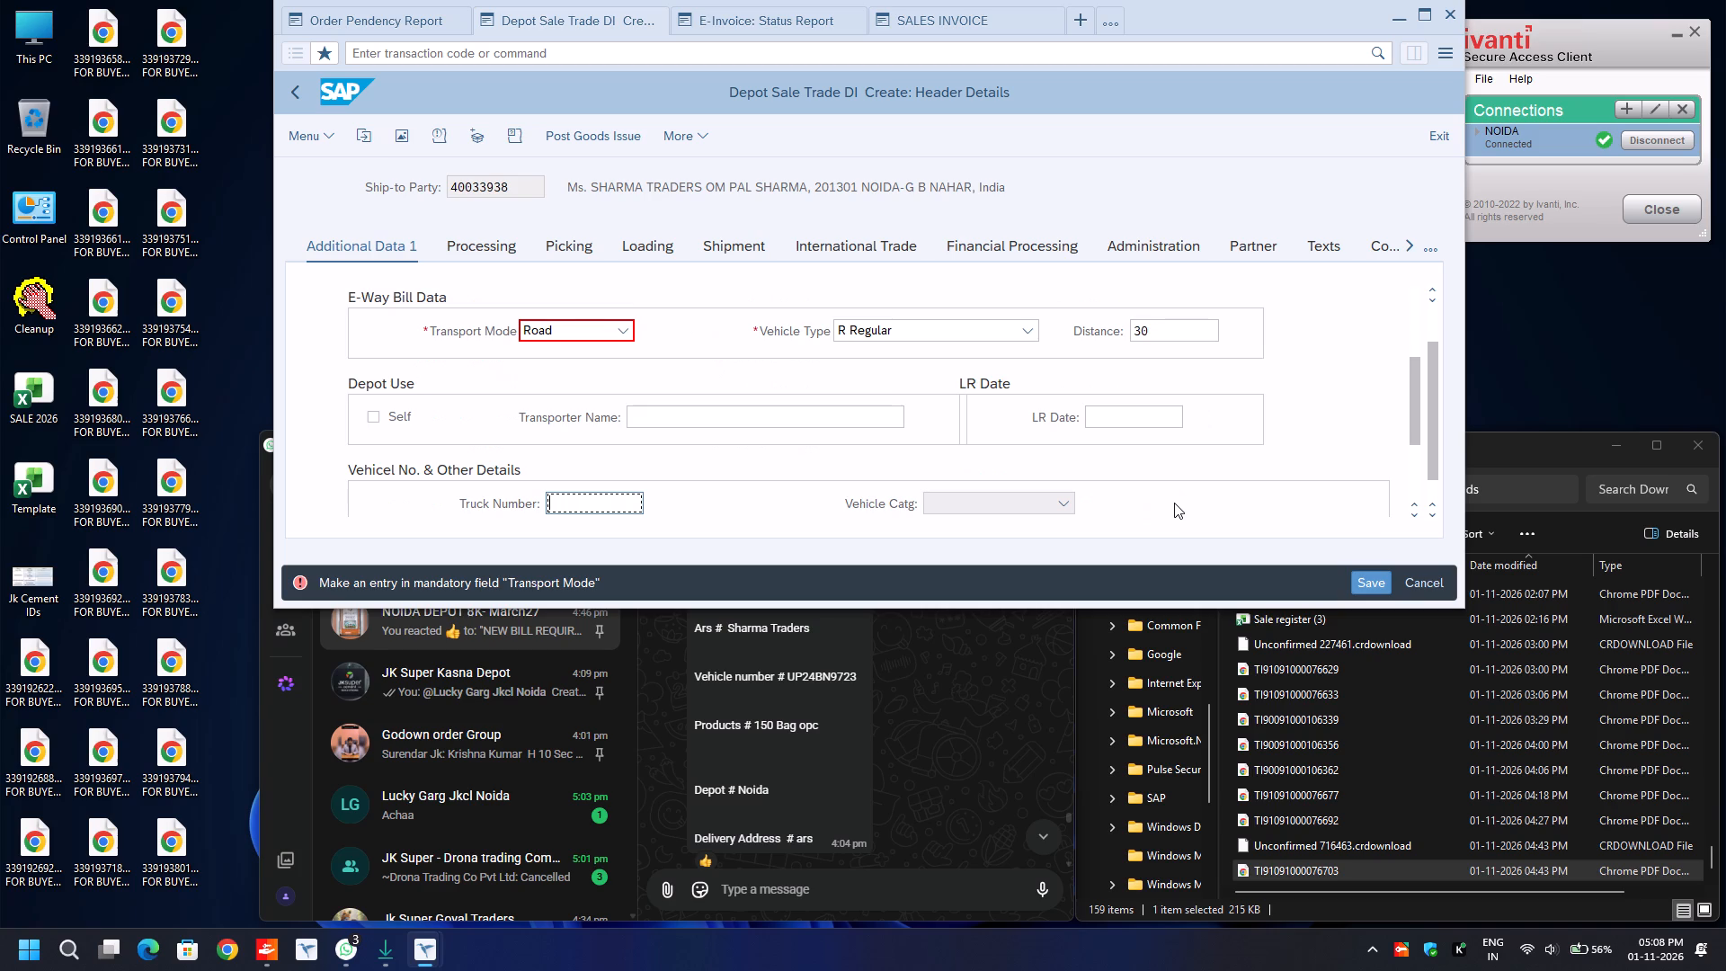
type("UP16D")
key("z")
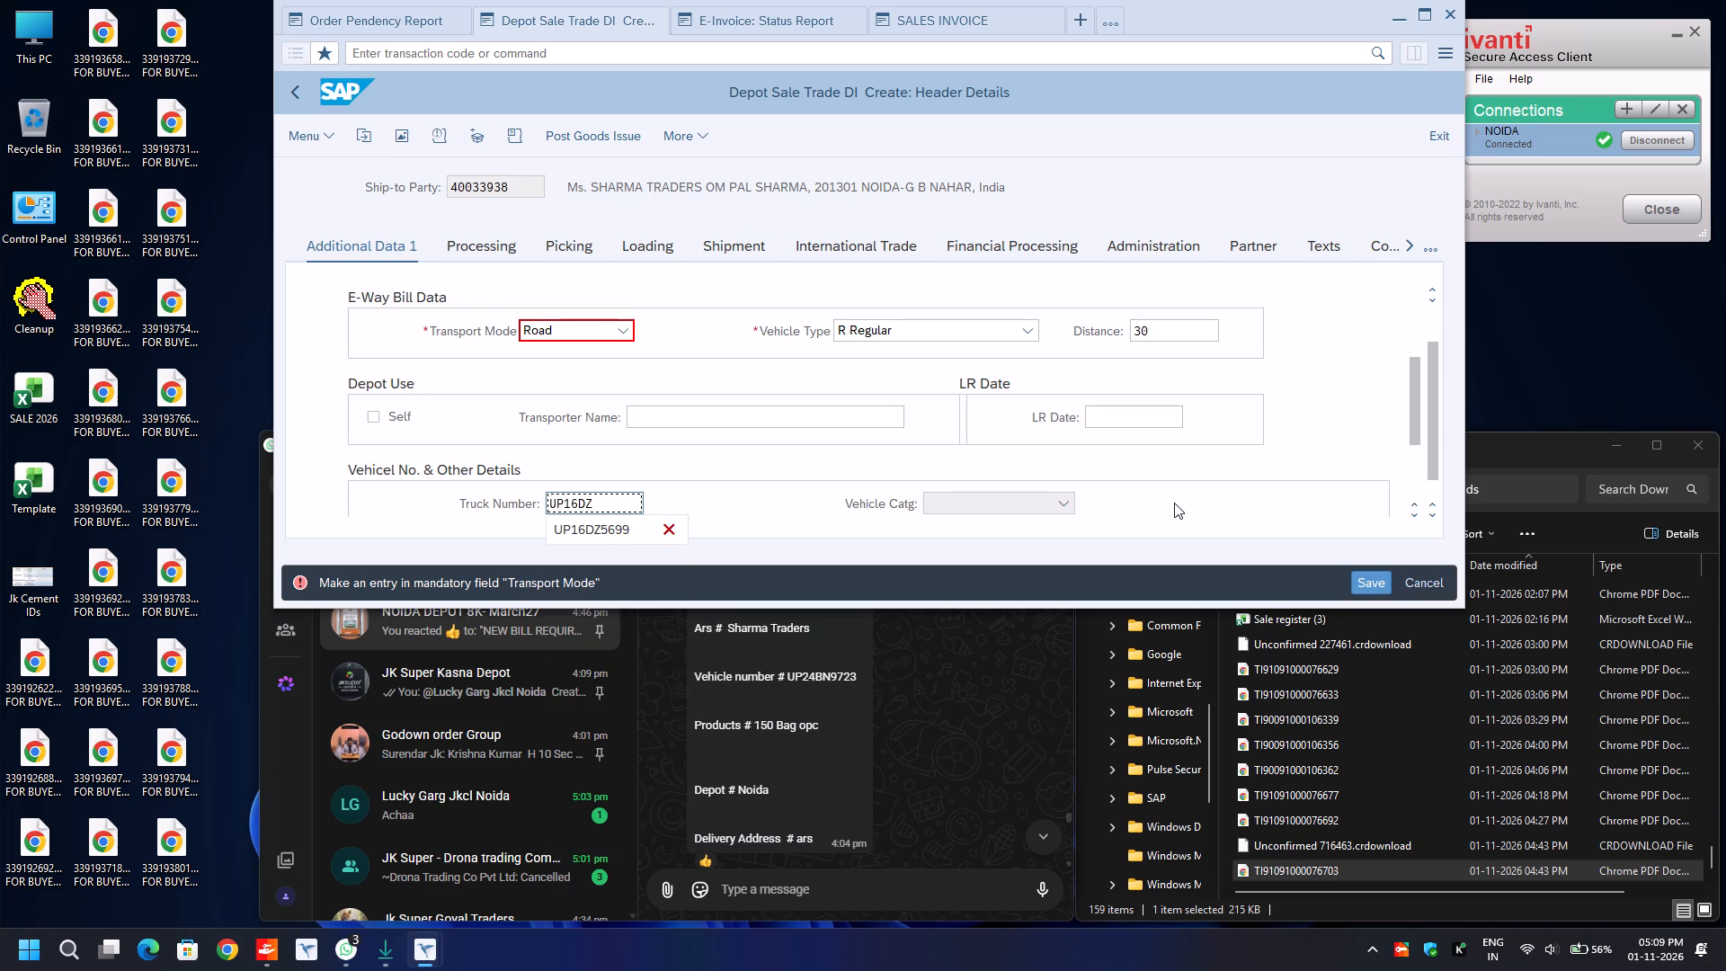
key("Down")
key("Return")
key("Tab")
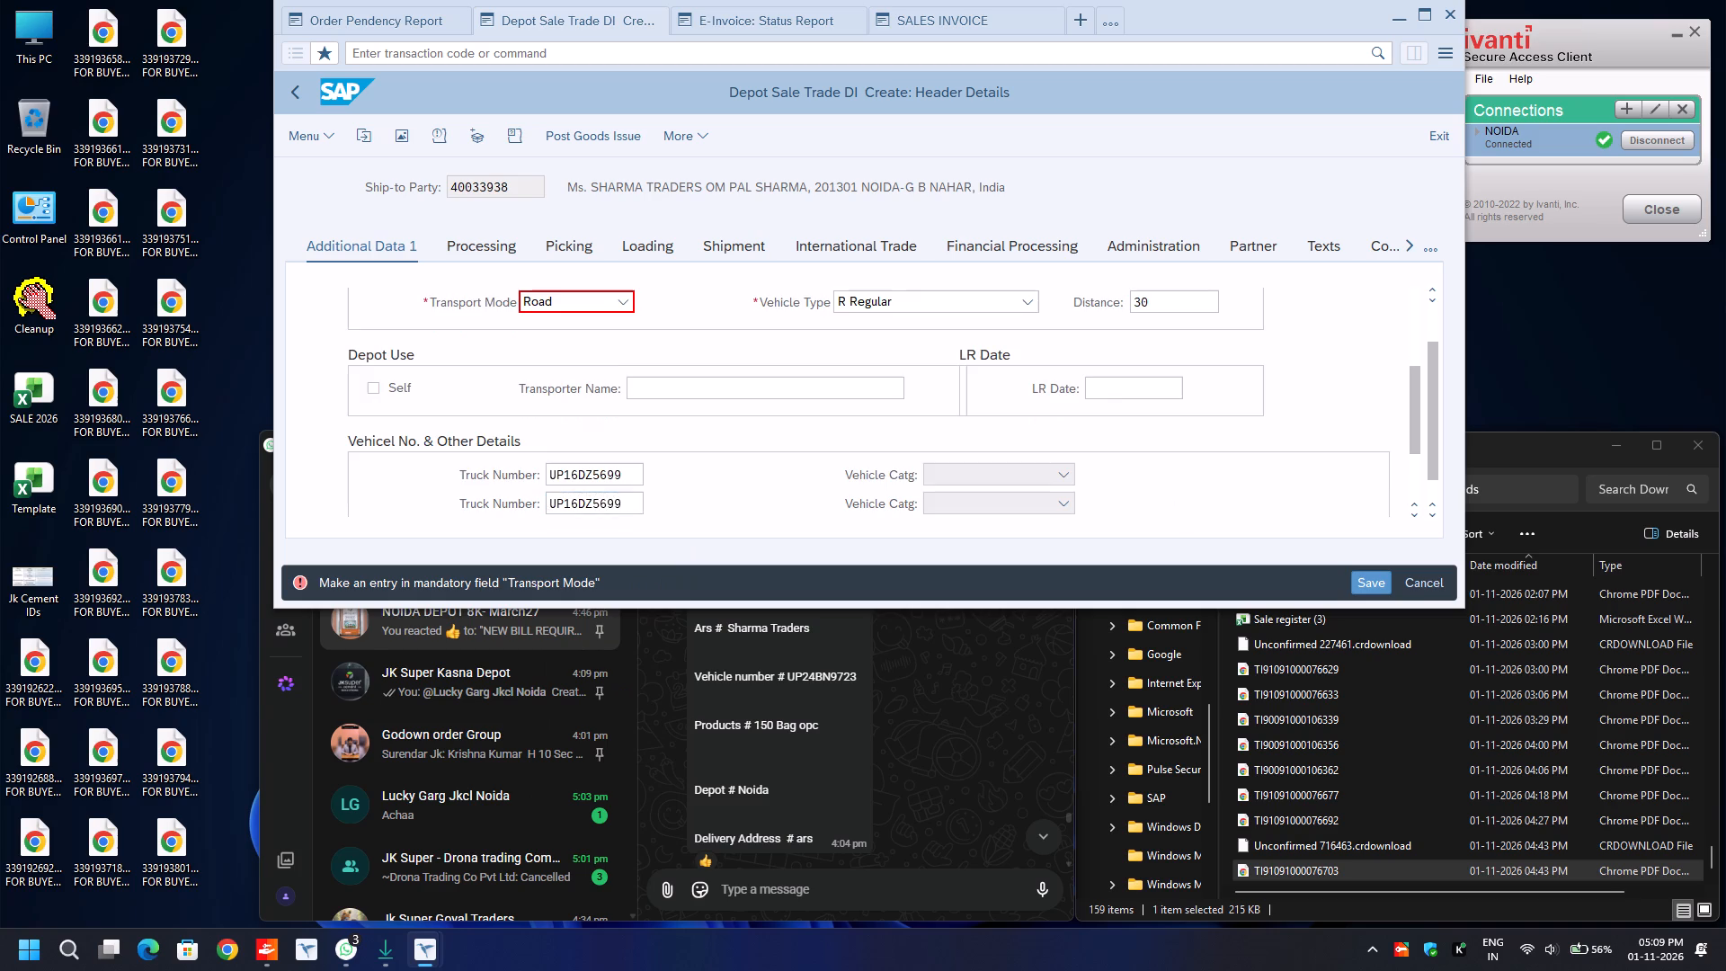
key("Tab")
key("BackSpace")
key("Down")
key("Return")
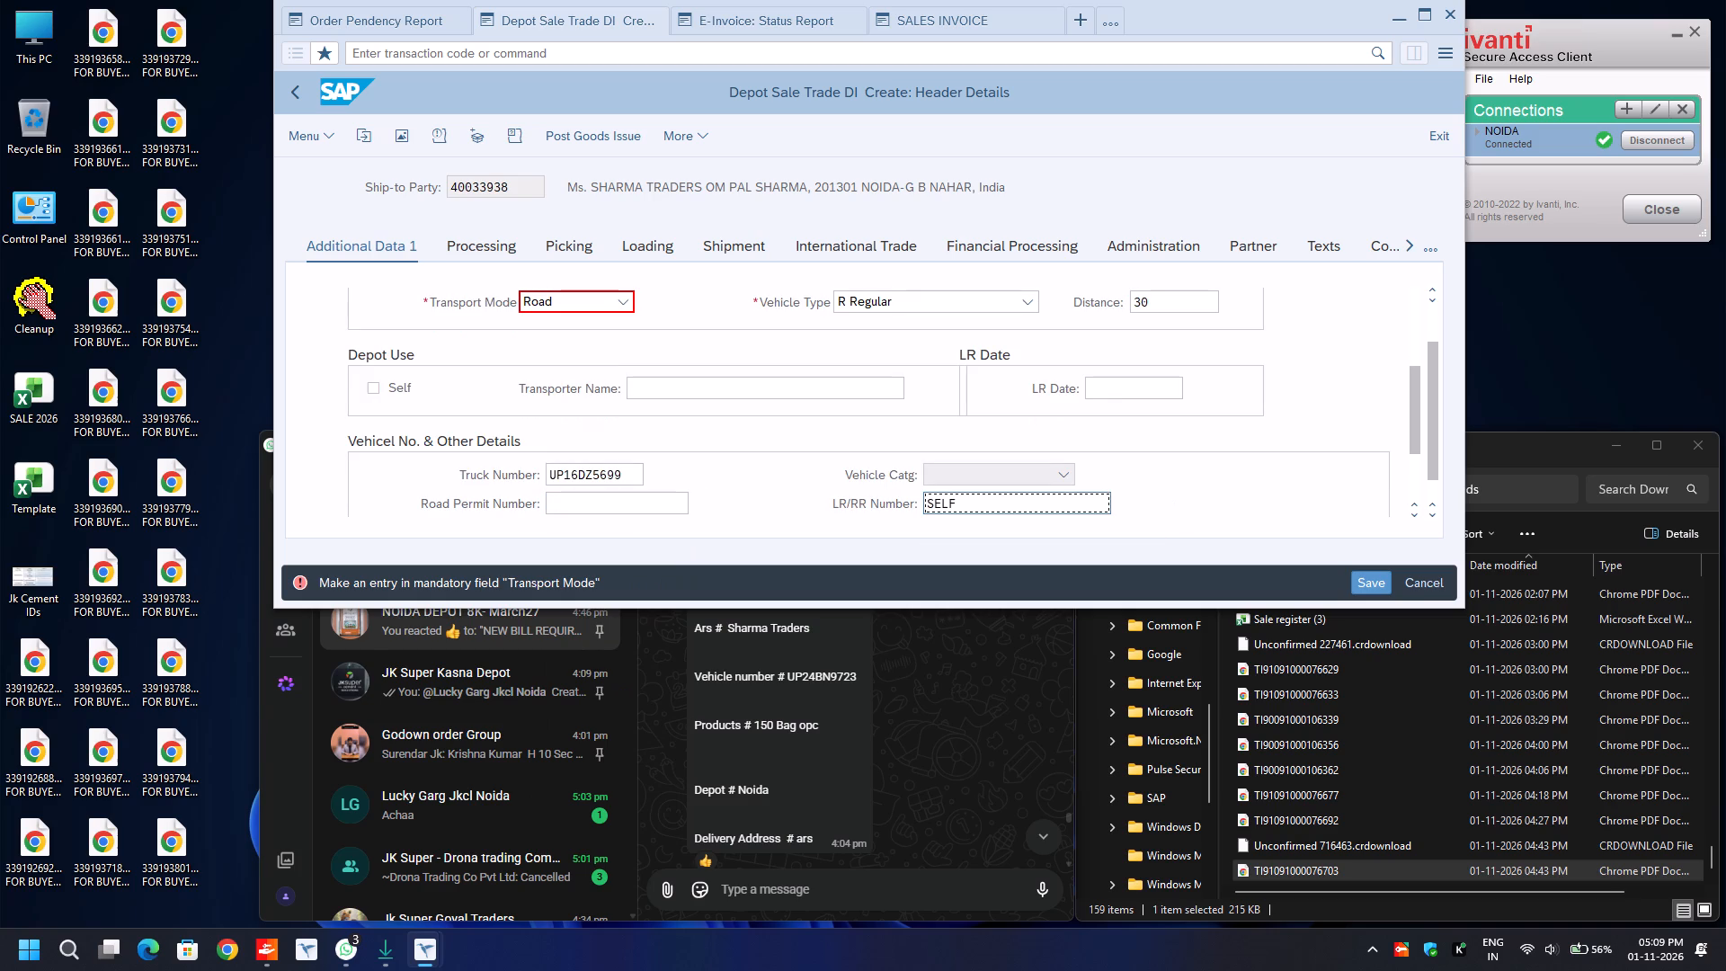
left_click(748, 240)
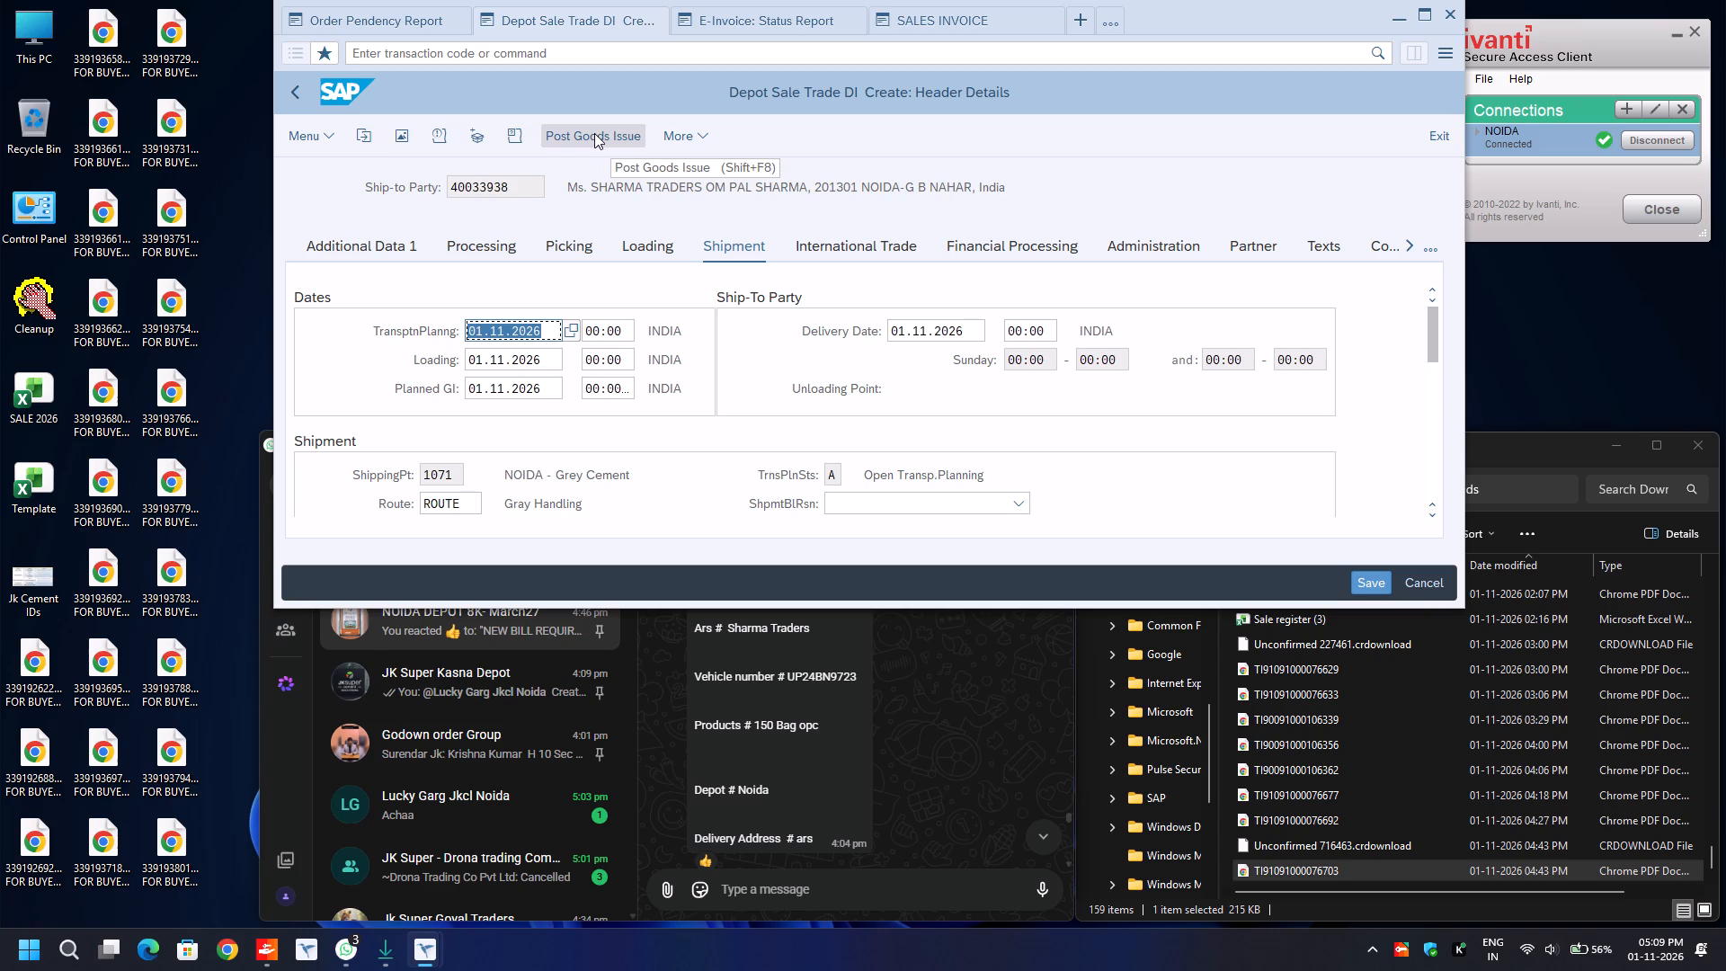
left_click(298, 98)
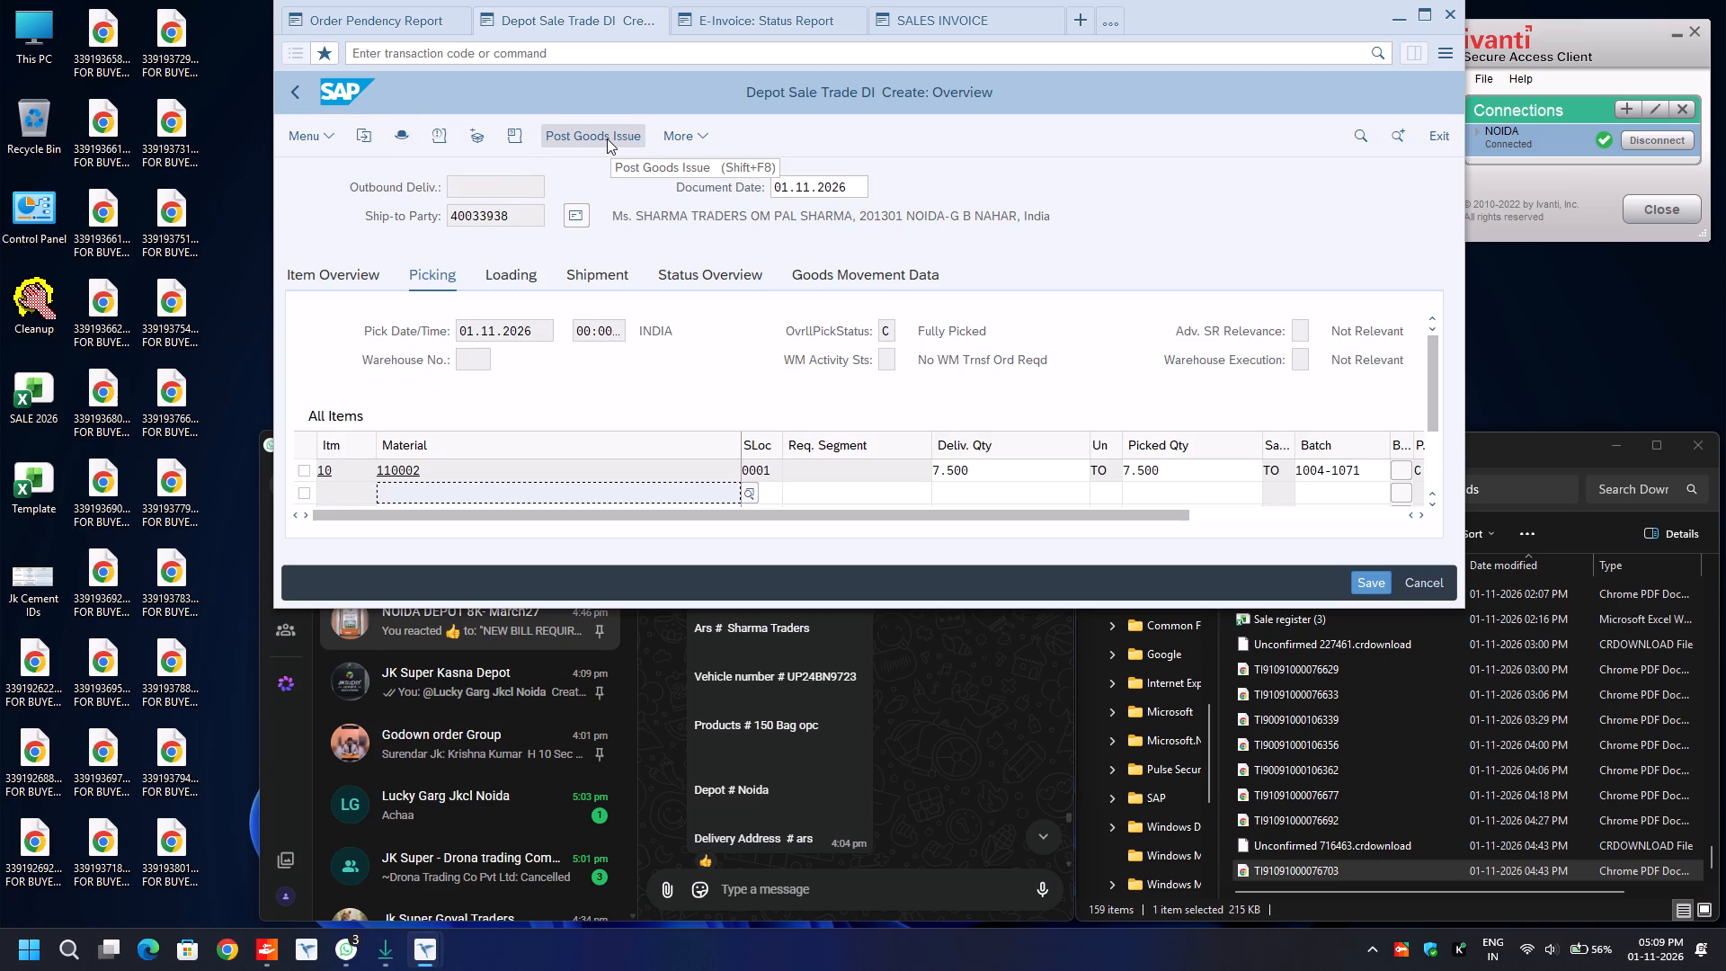
left_click_drag(607, 138, 593, 136)
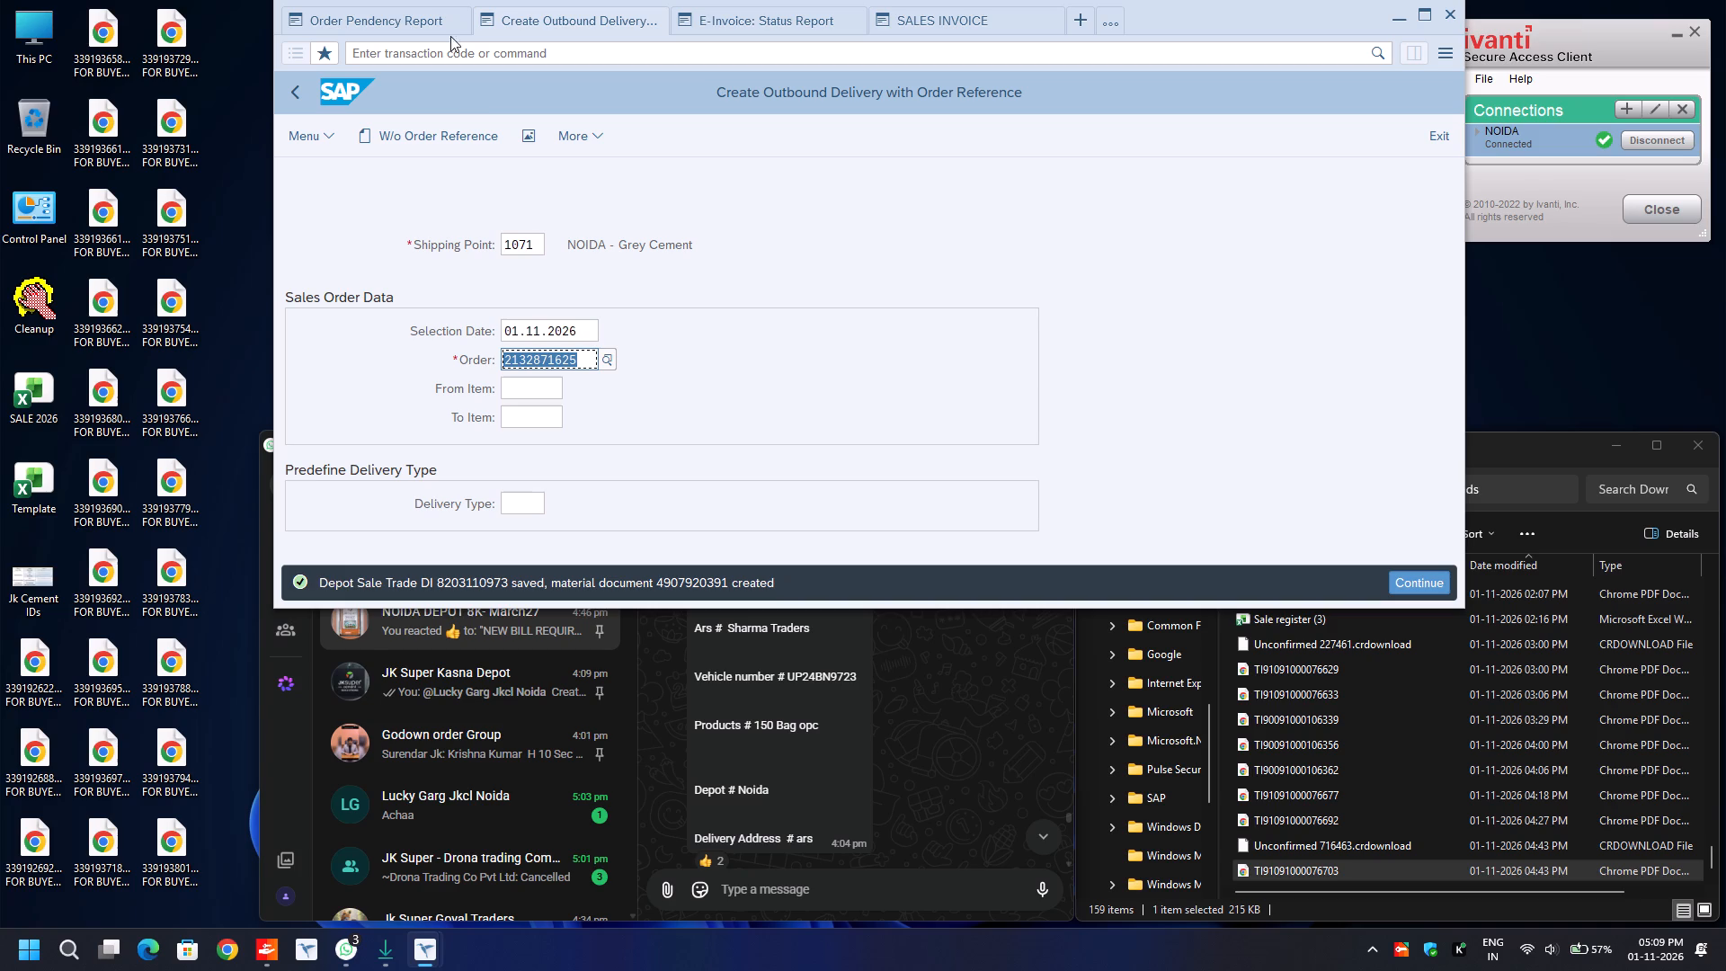
left_click(377, 22)
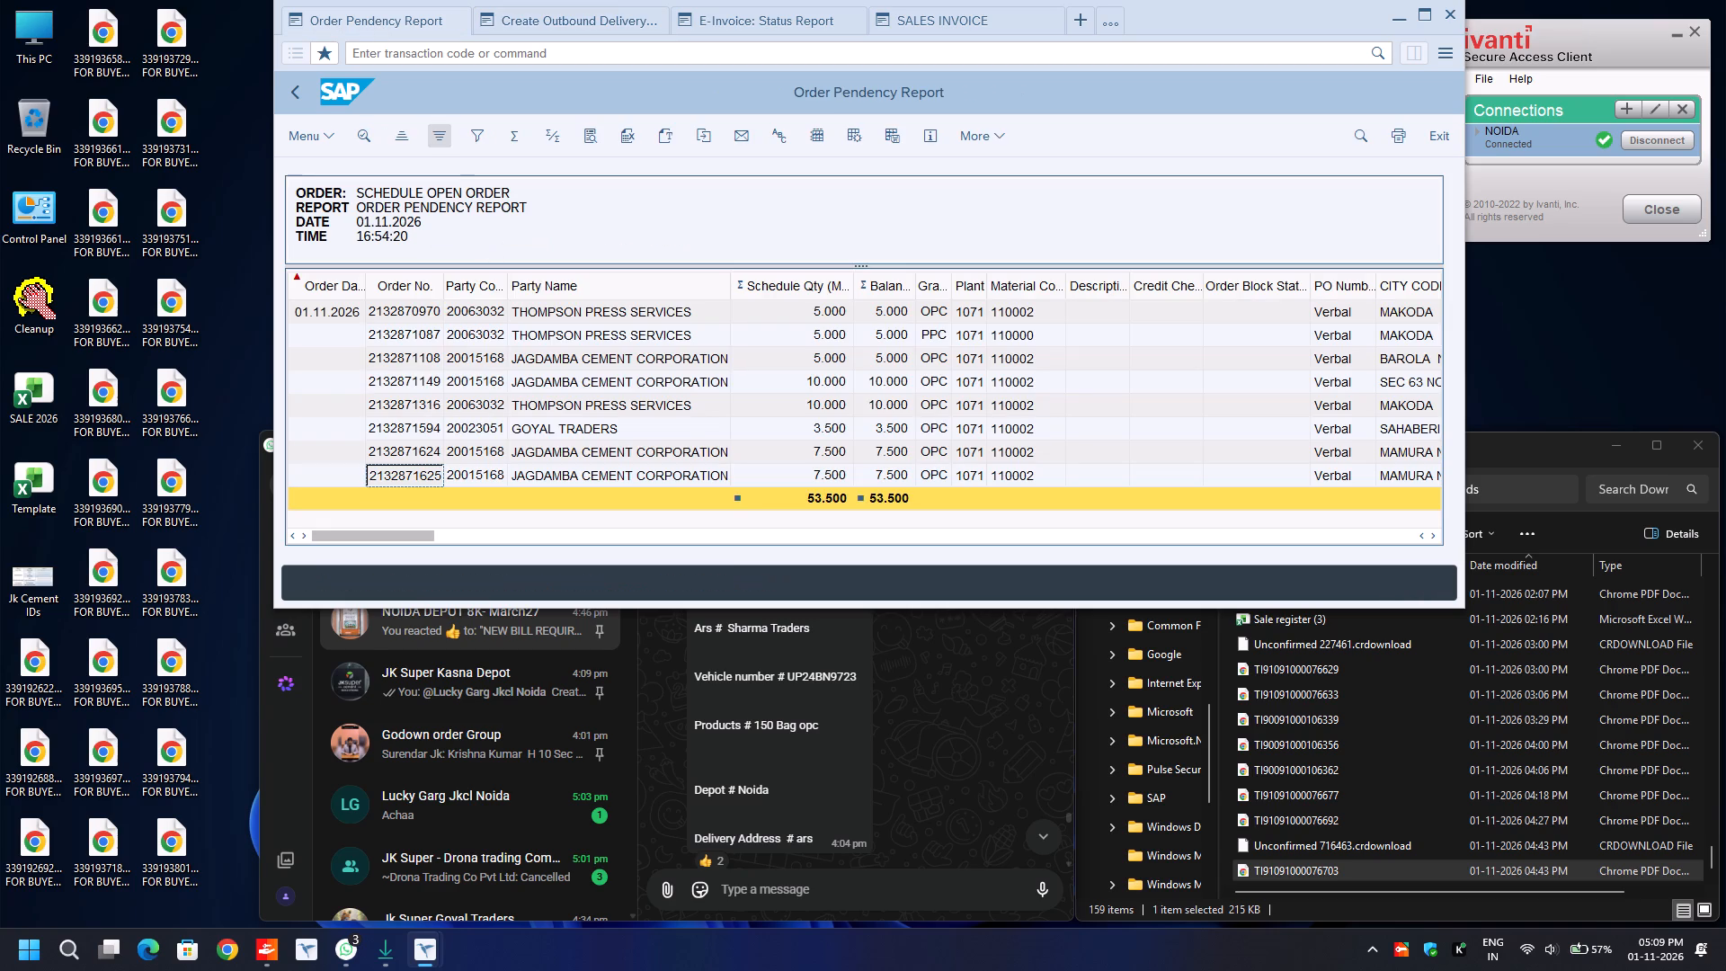
left_click(413, 429)
key("ctrl+y")
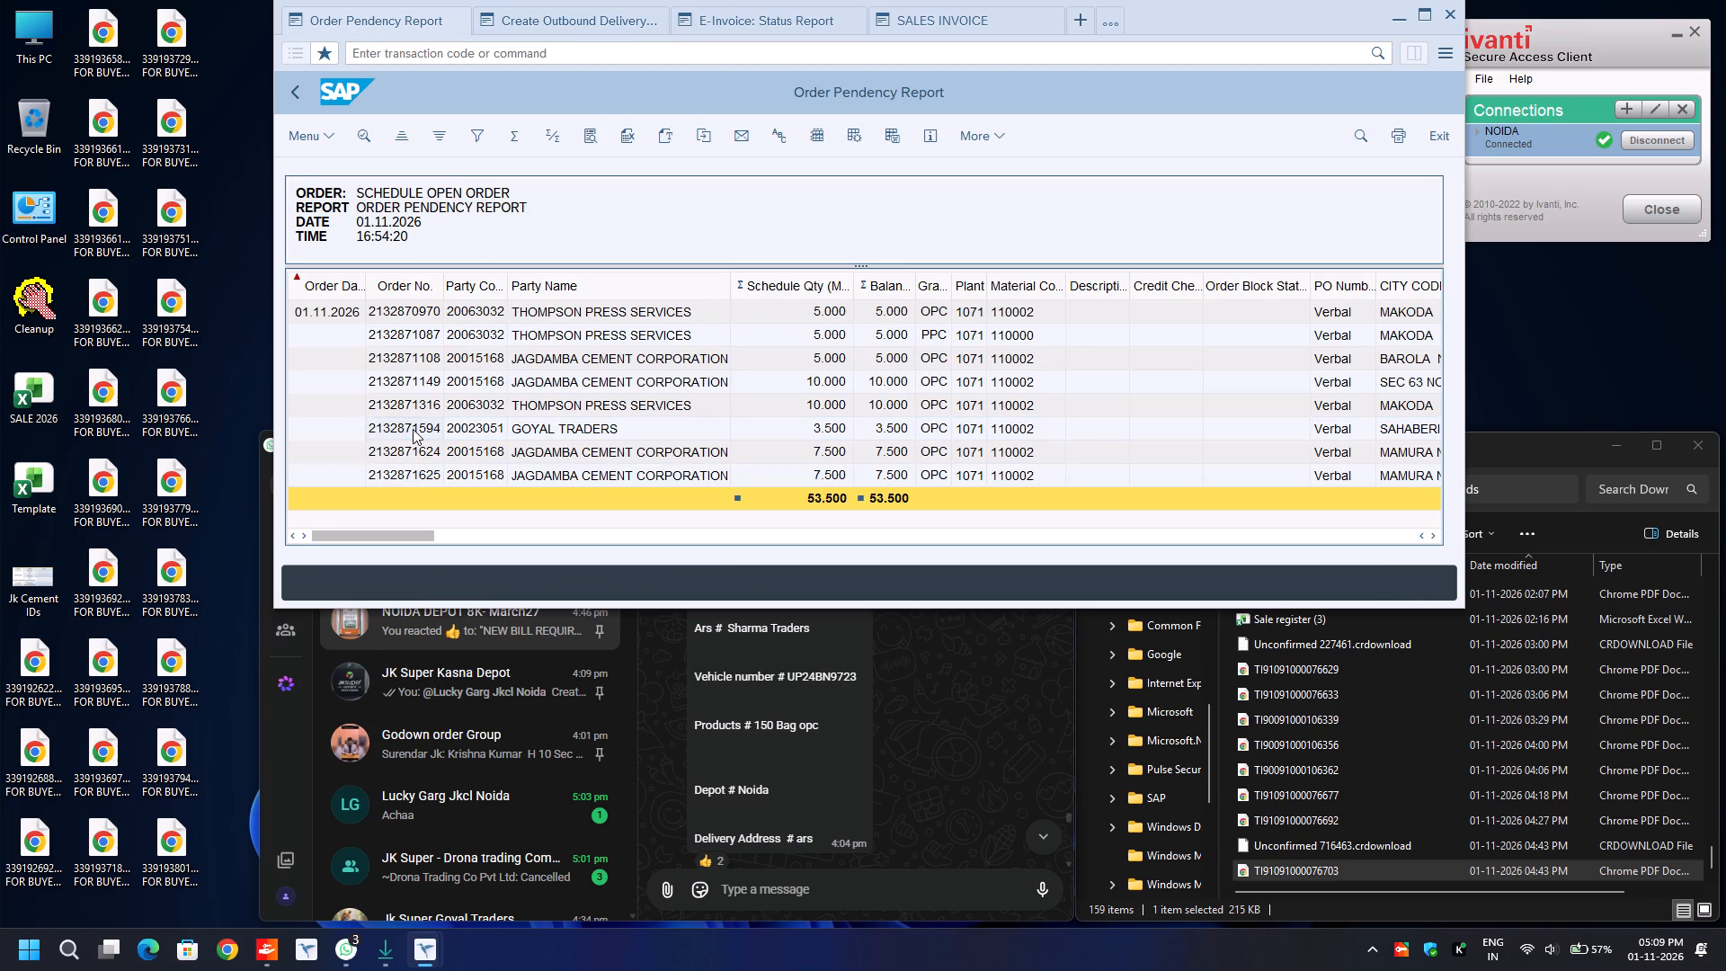
key("ctrl+c")
left_click(609, 14)
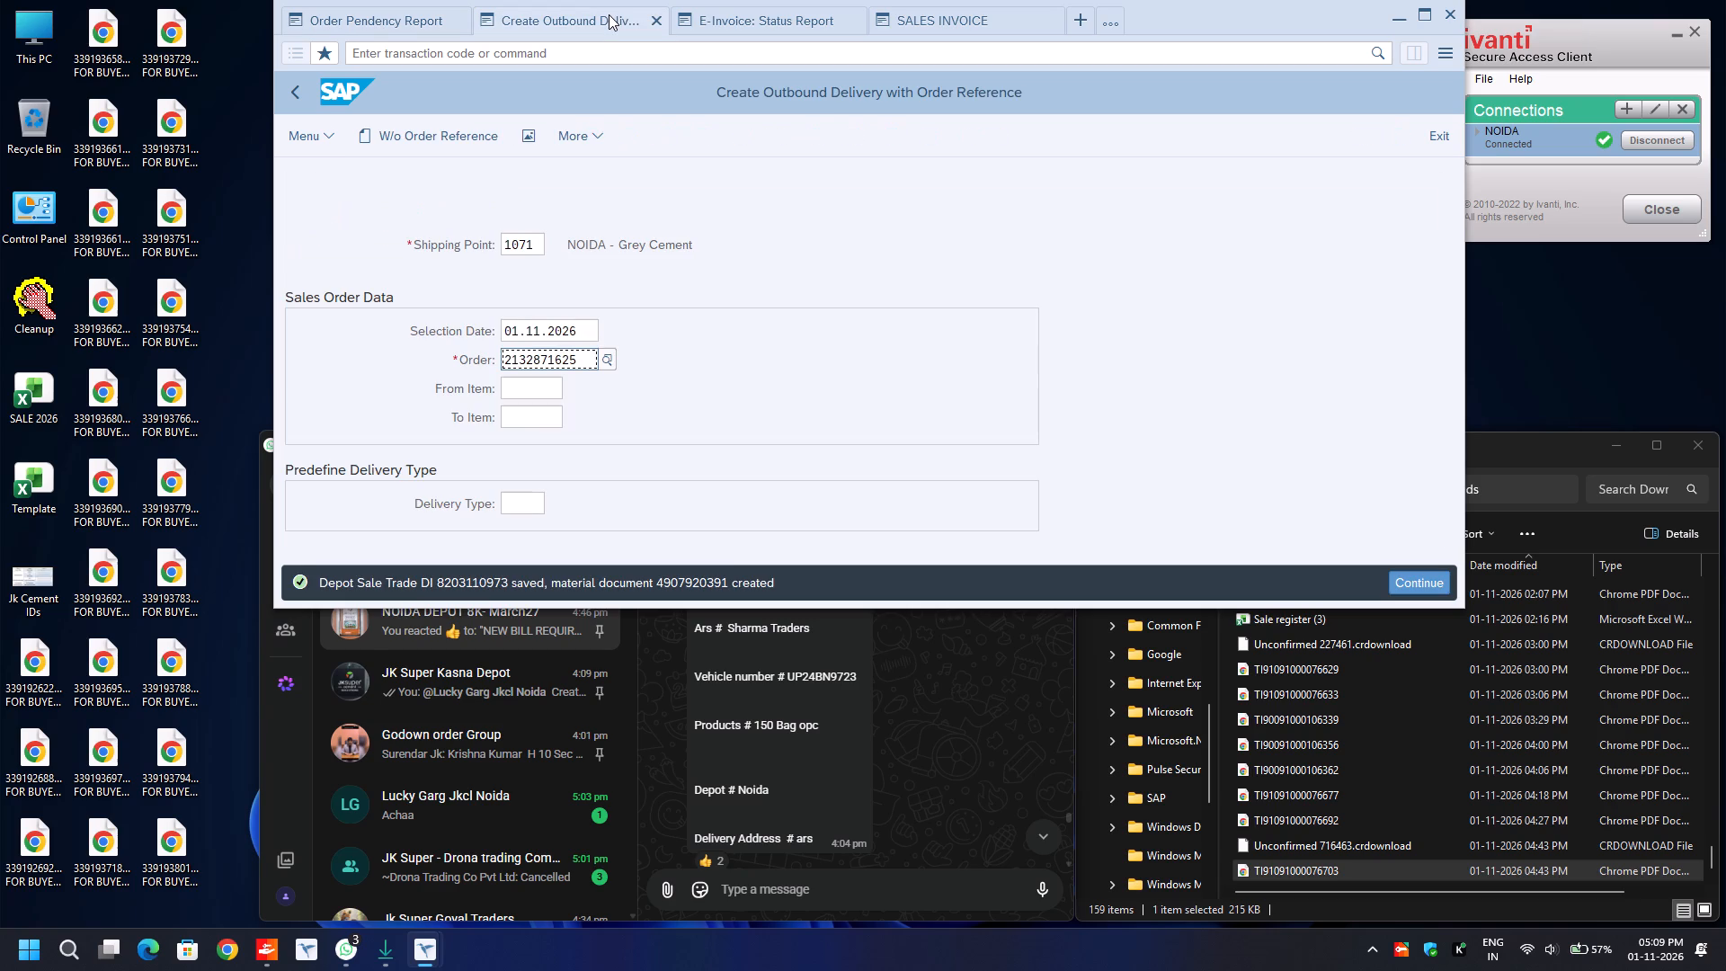
key("ctrl+a")
key("ctrl+v")
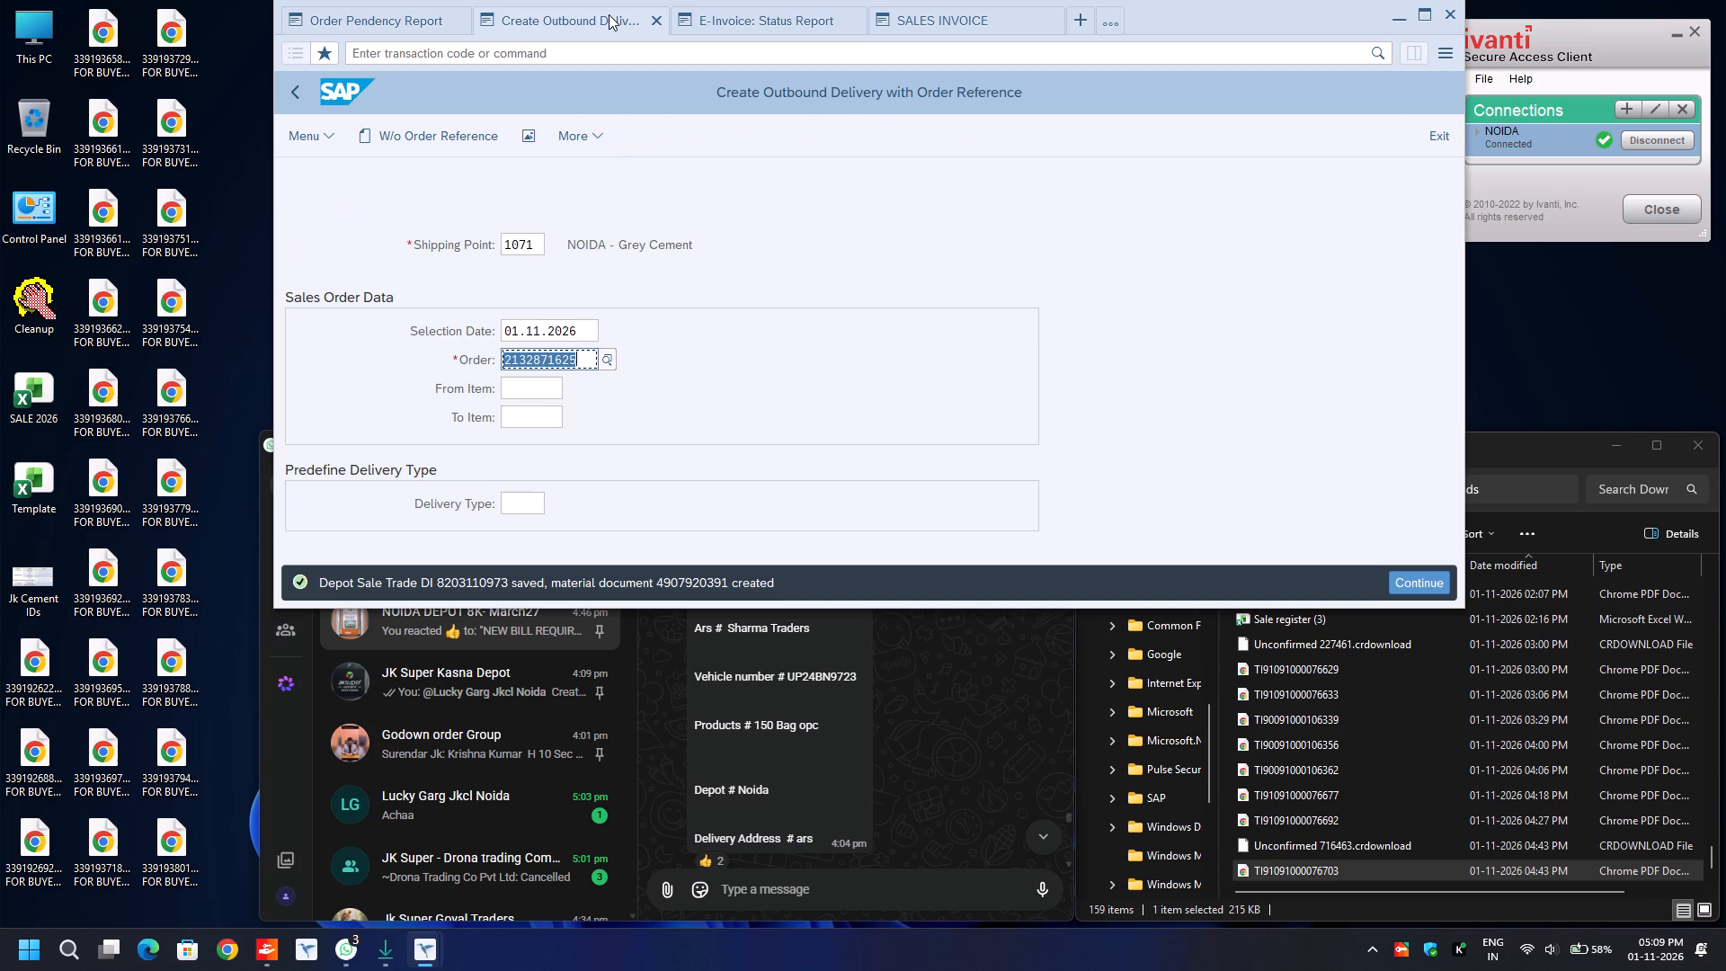
key("Return")
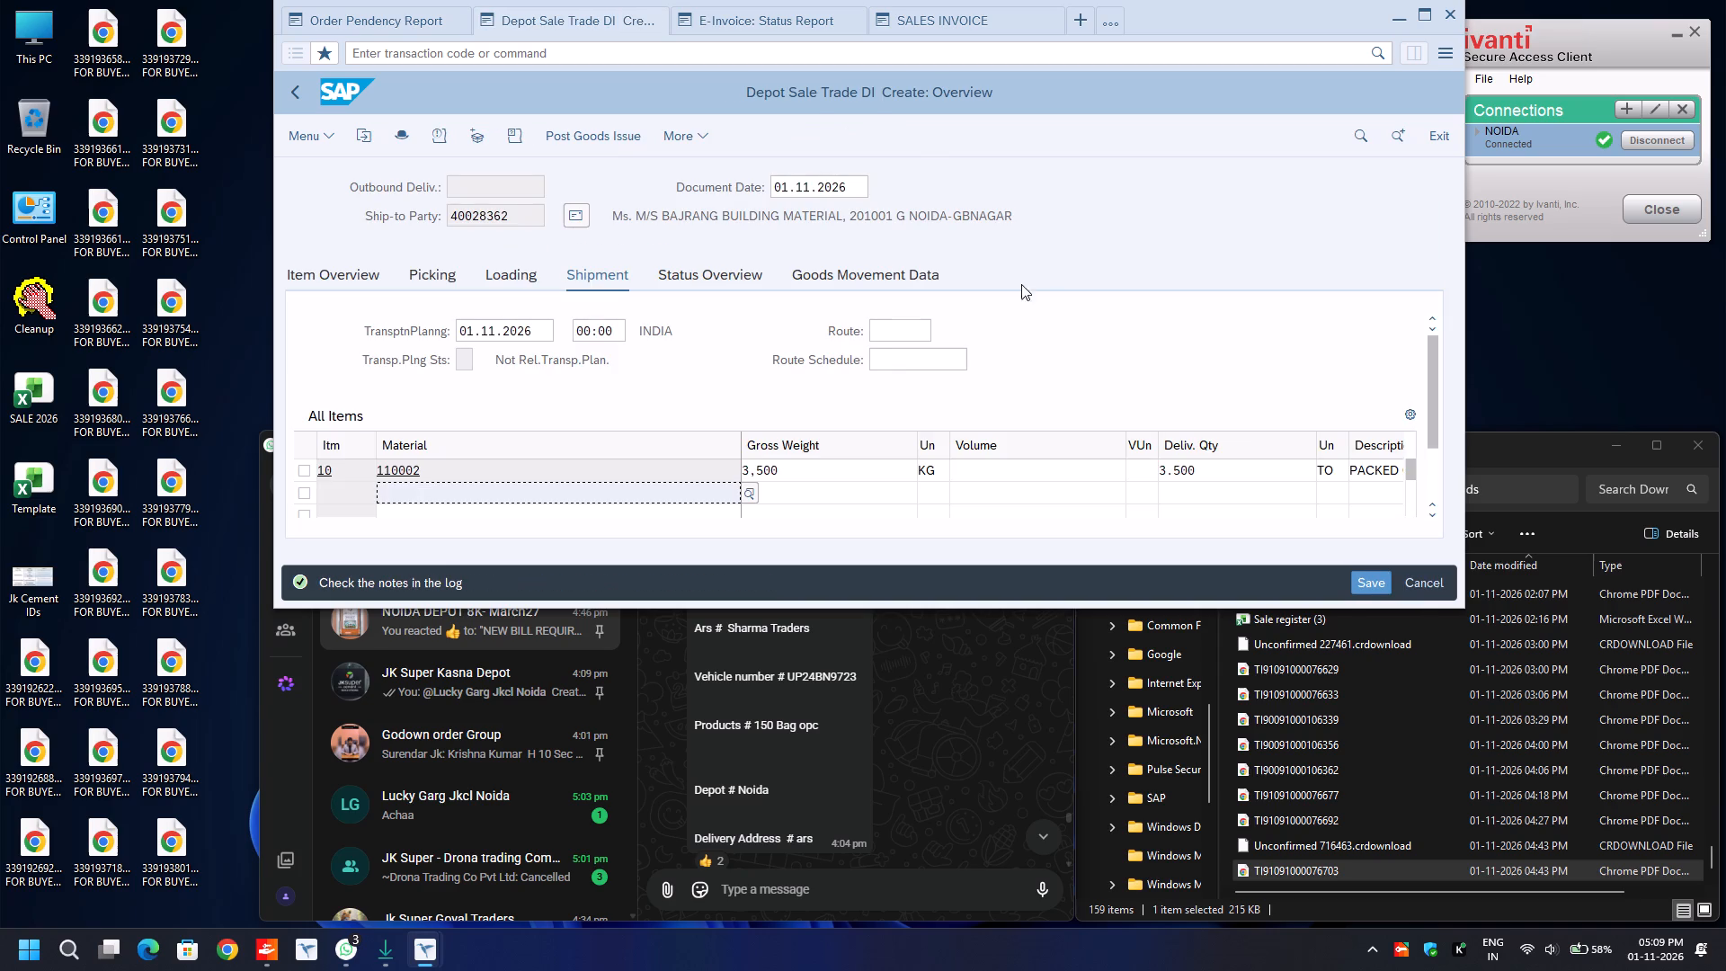
left_click(894, 325)
key("BackSpace")
key("Down")
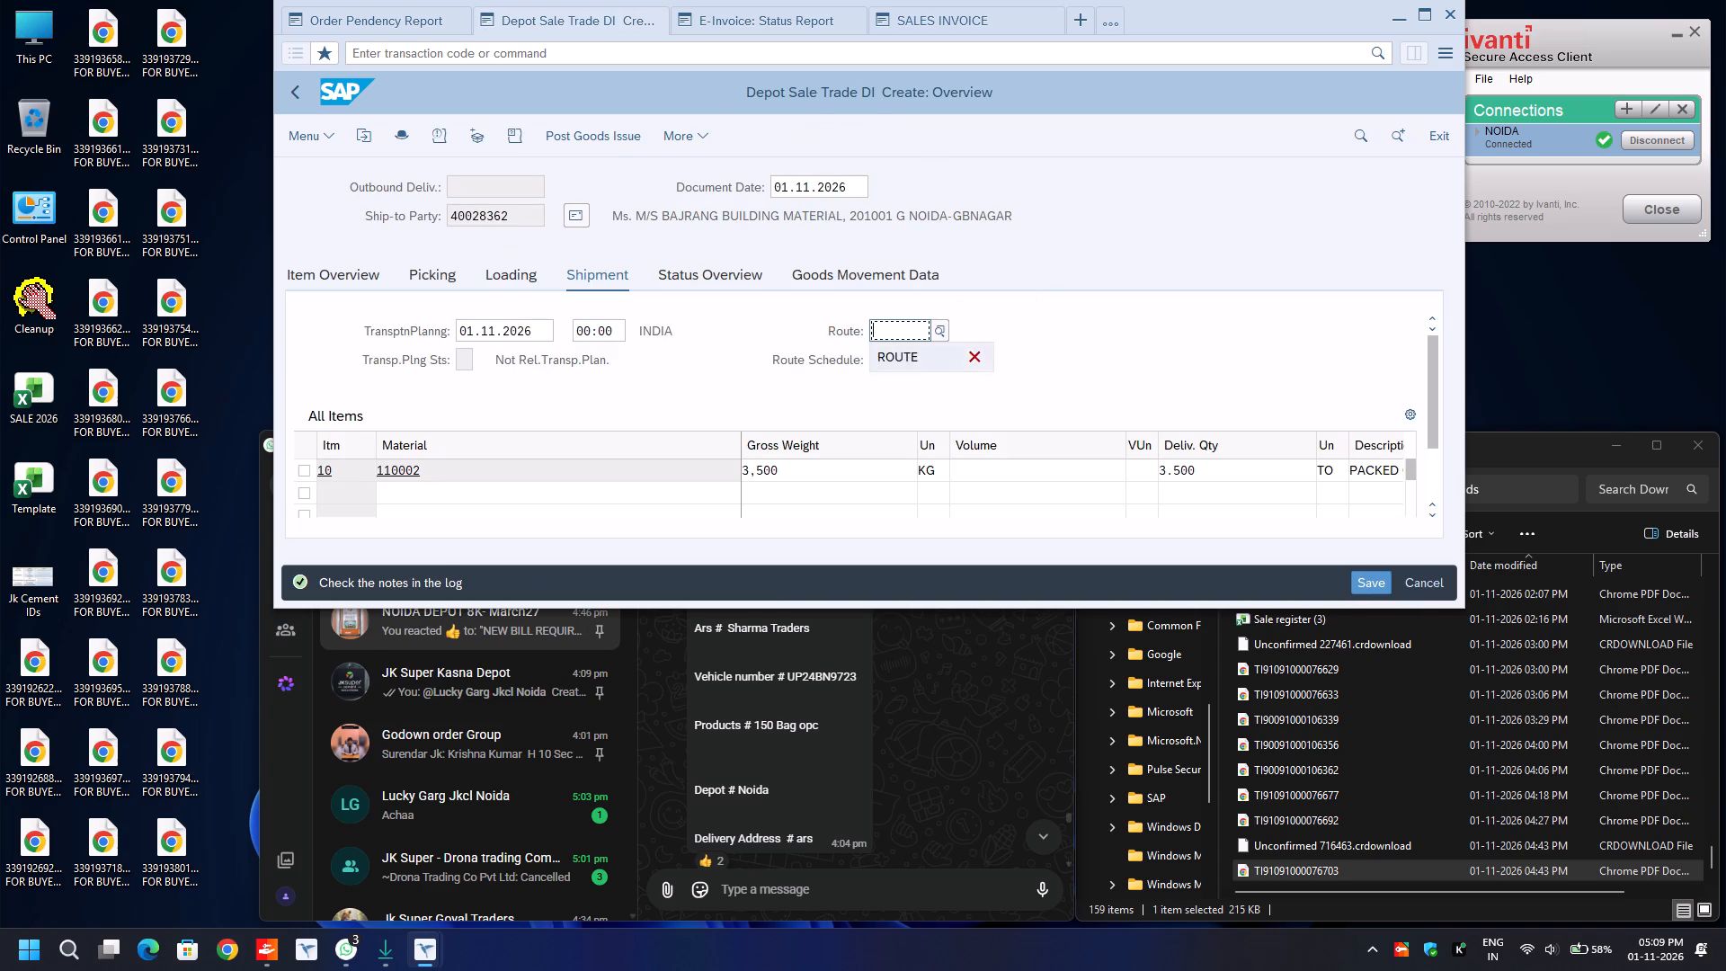
key("Return")
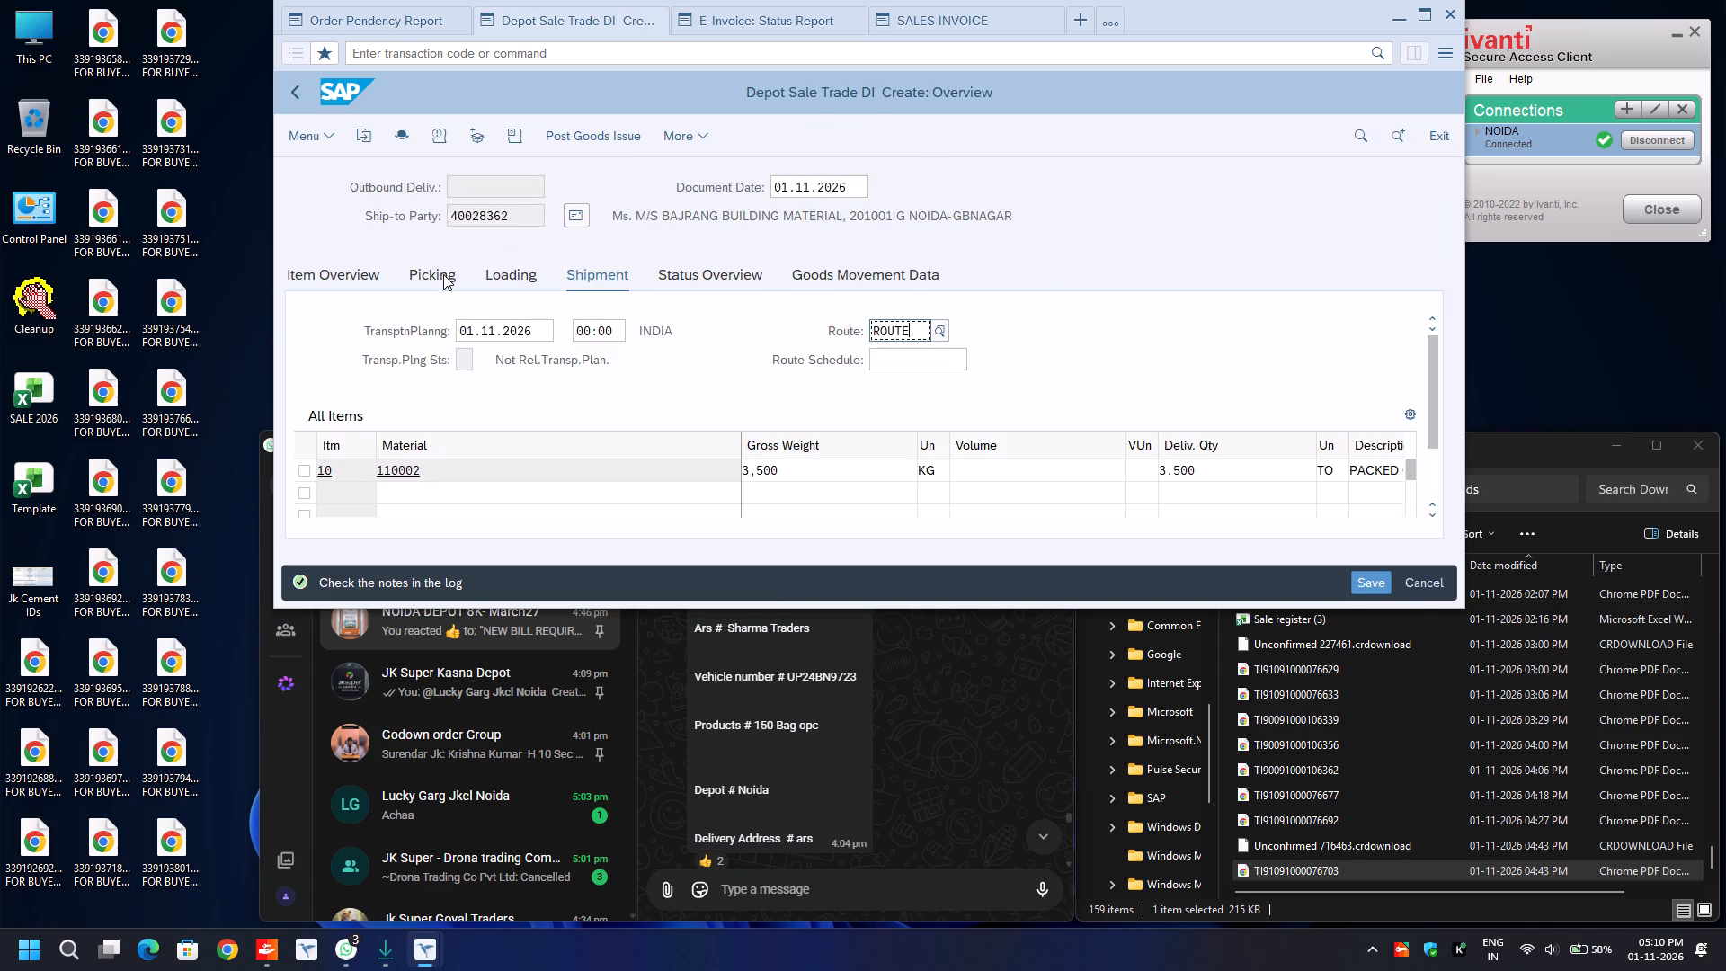
In the picking data of item 10, set the picked quantity to 3.500 and the batch to 1004-1071.
left_click(443, 274)
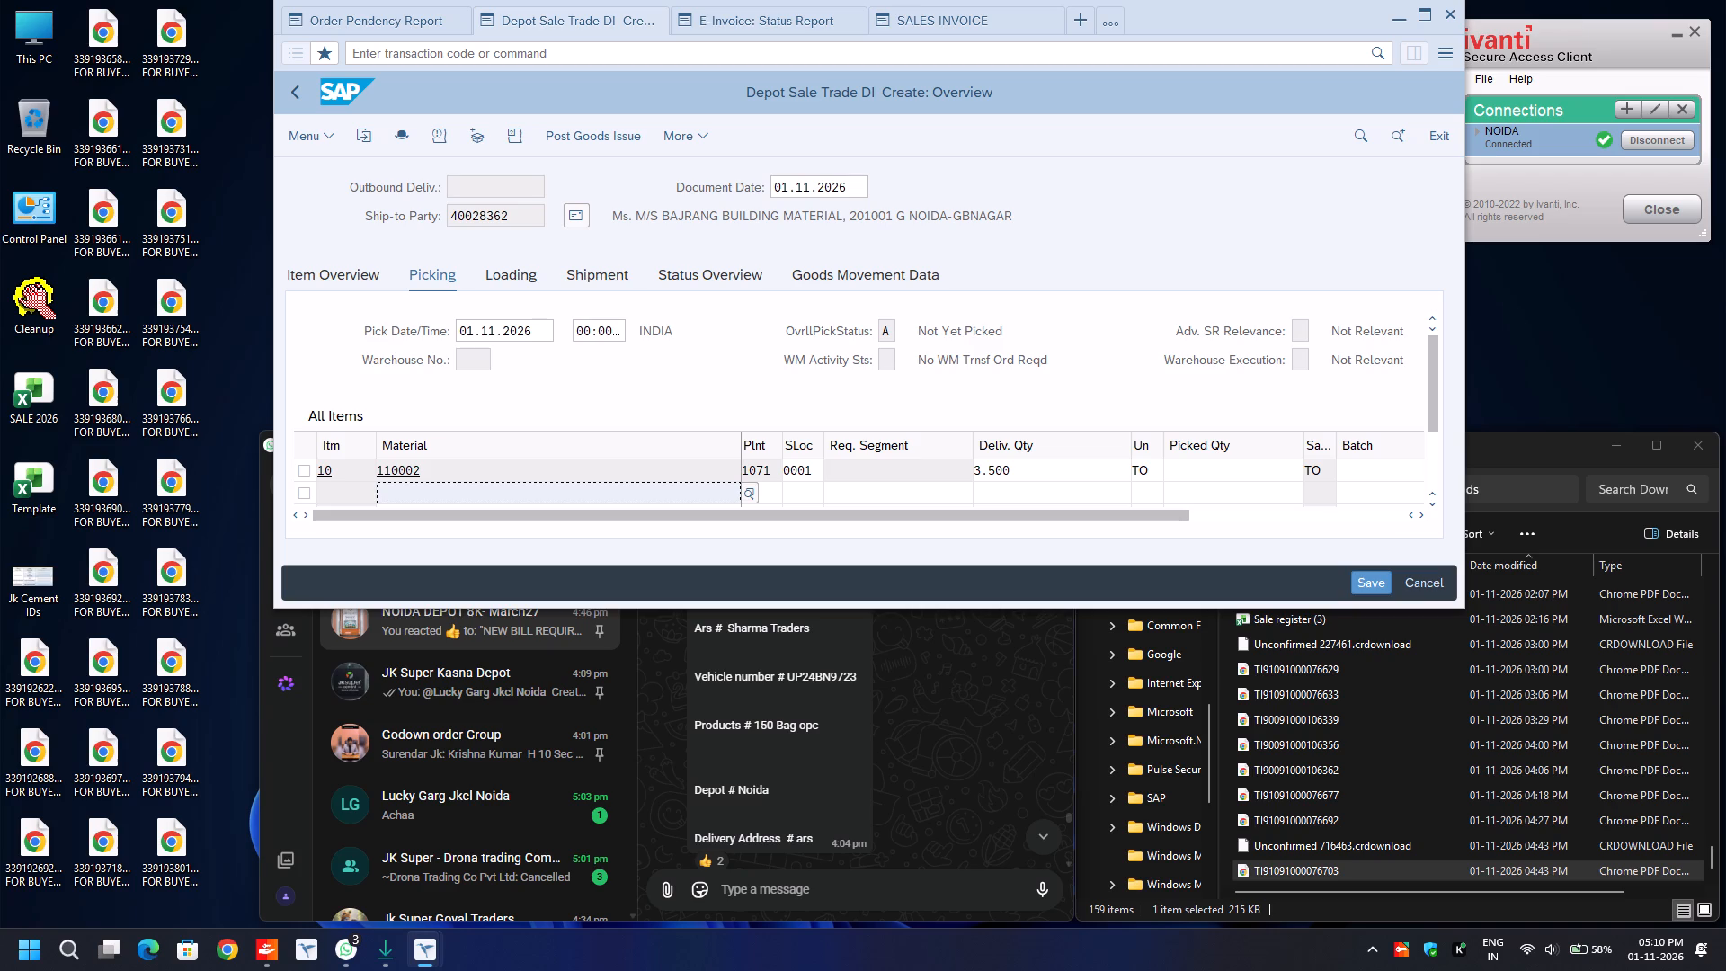
left_click(1232, 466)
type("3.500")
key("Tab")
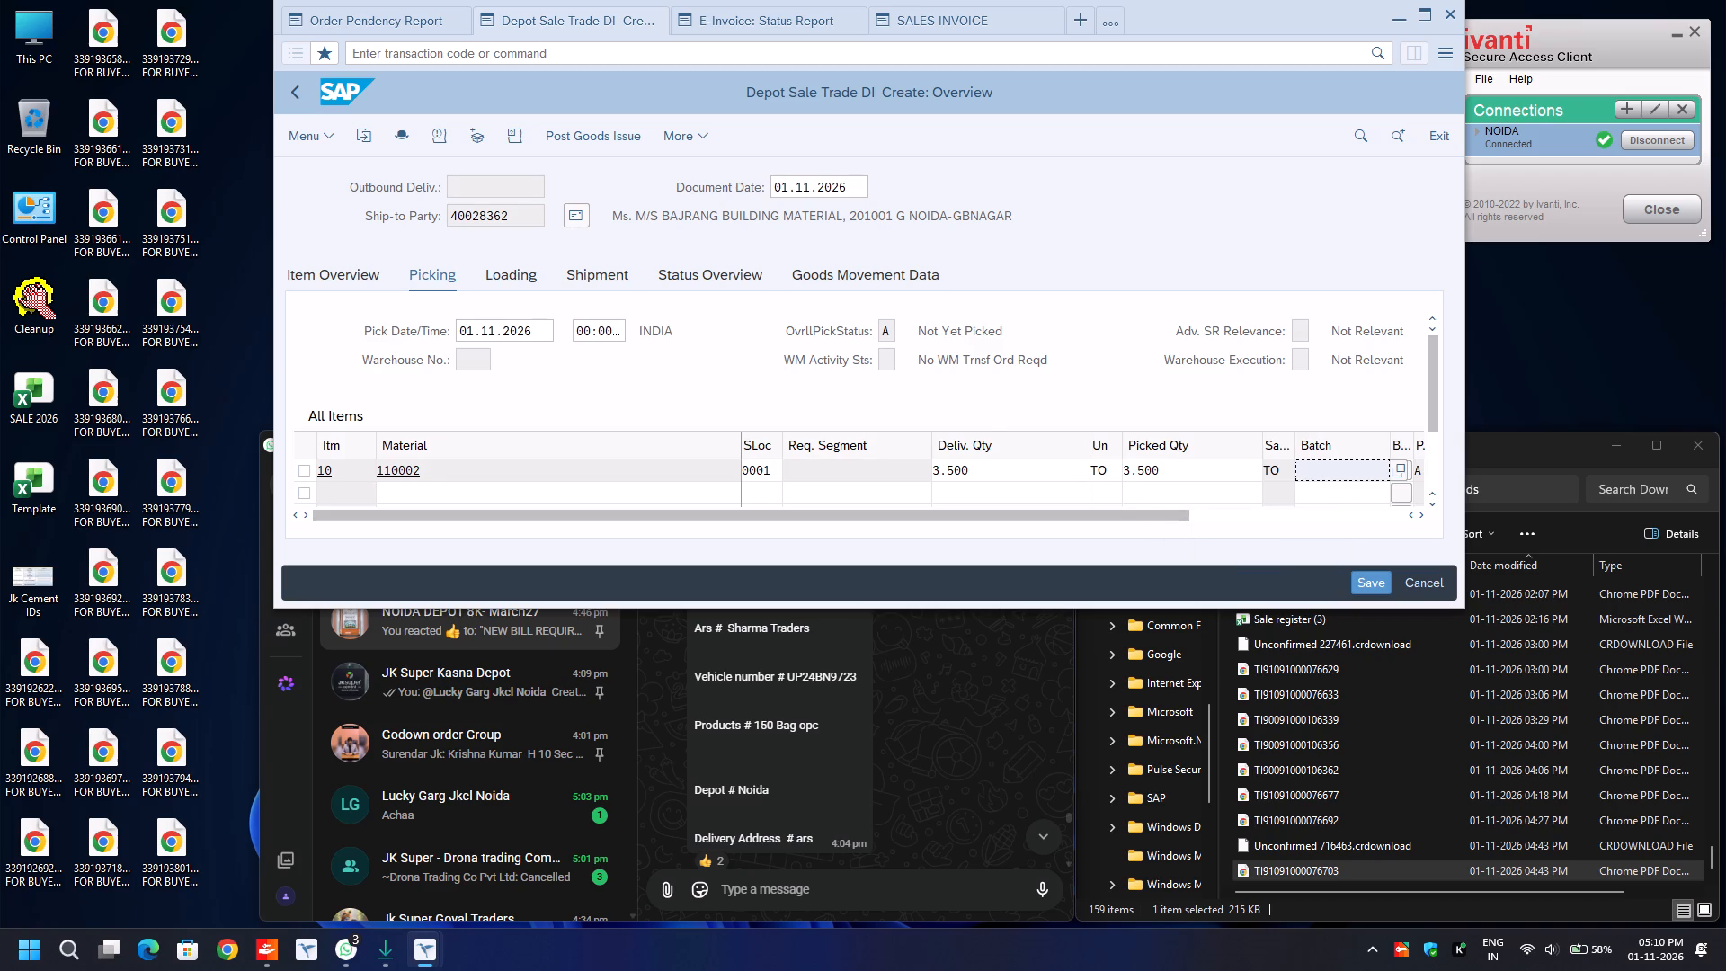
key("BackSpace")
key("Down")
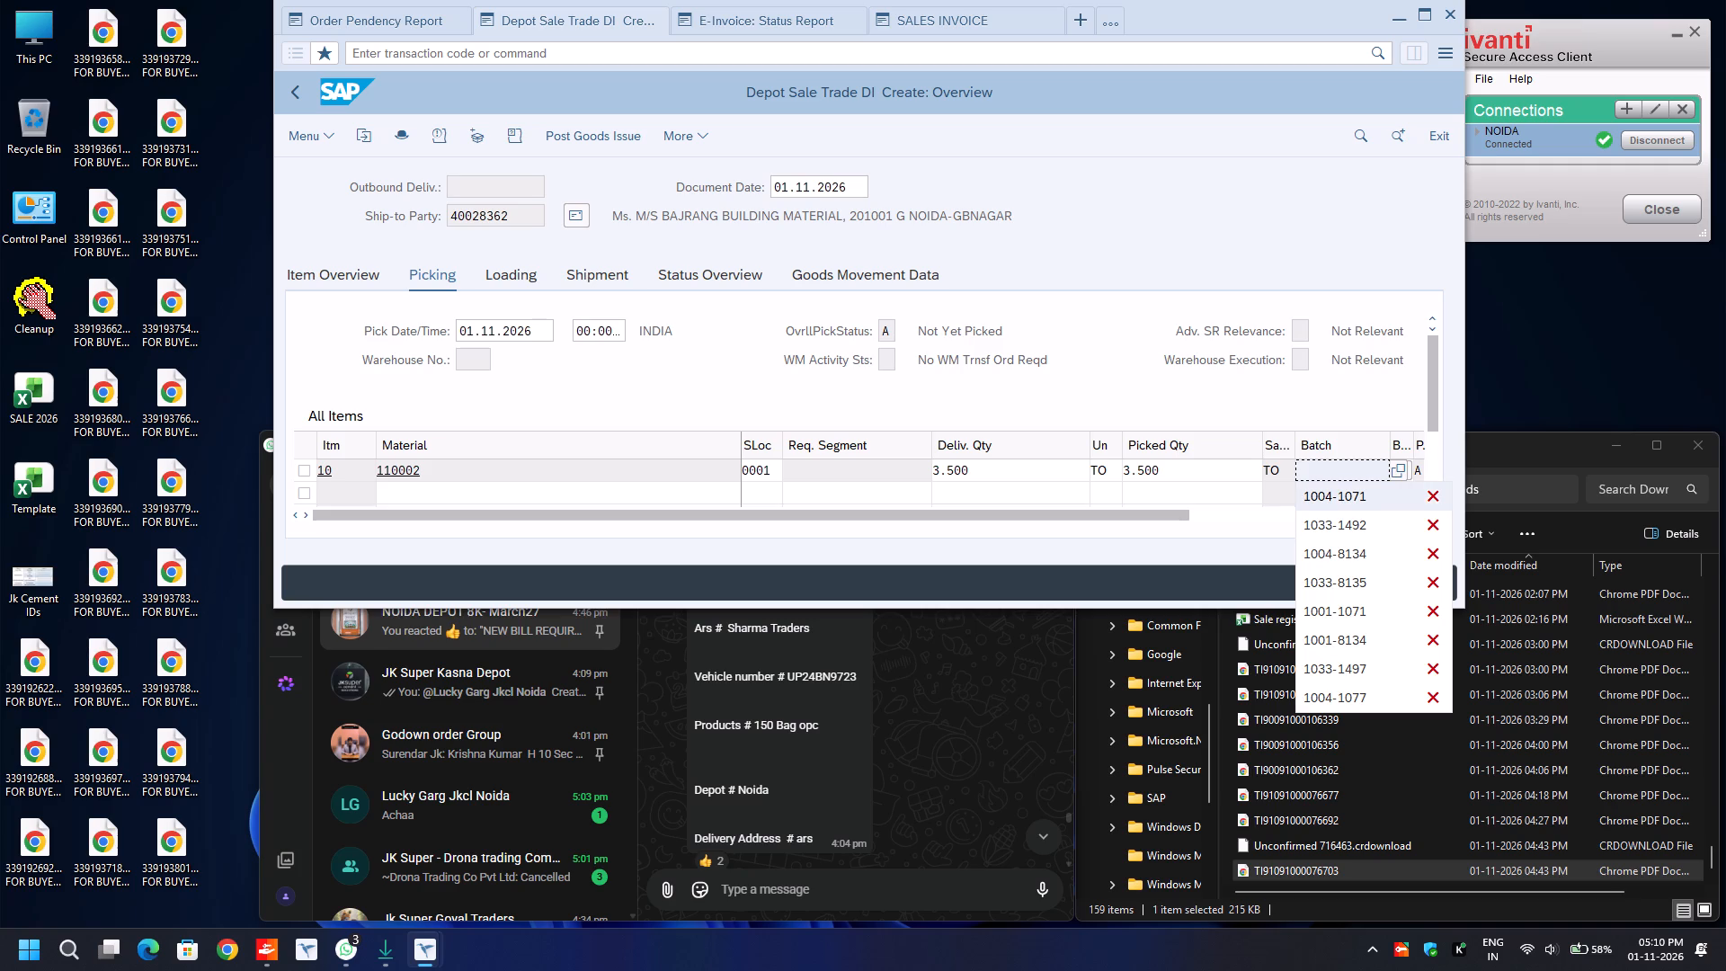
key("Return")
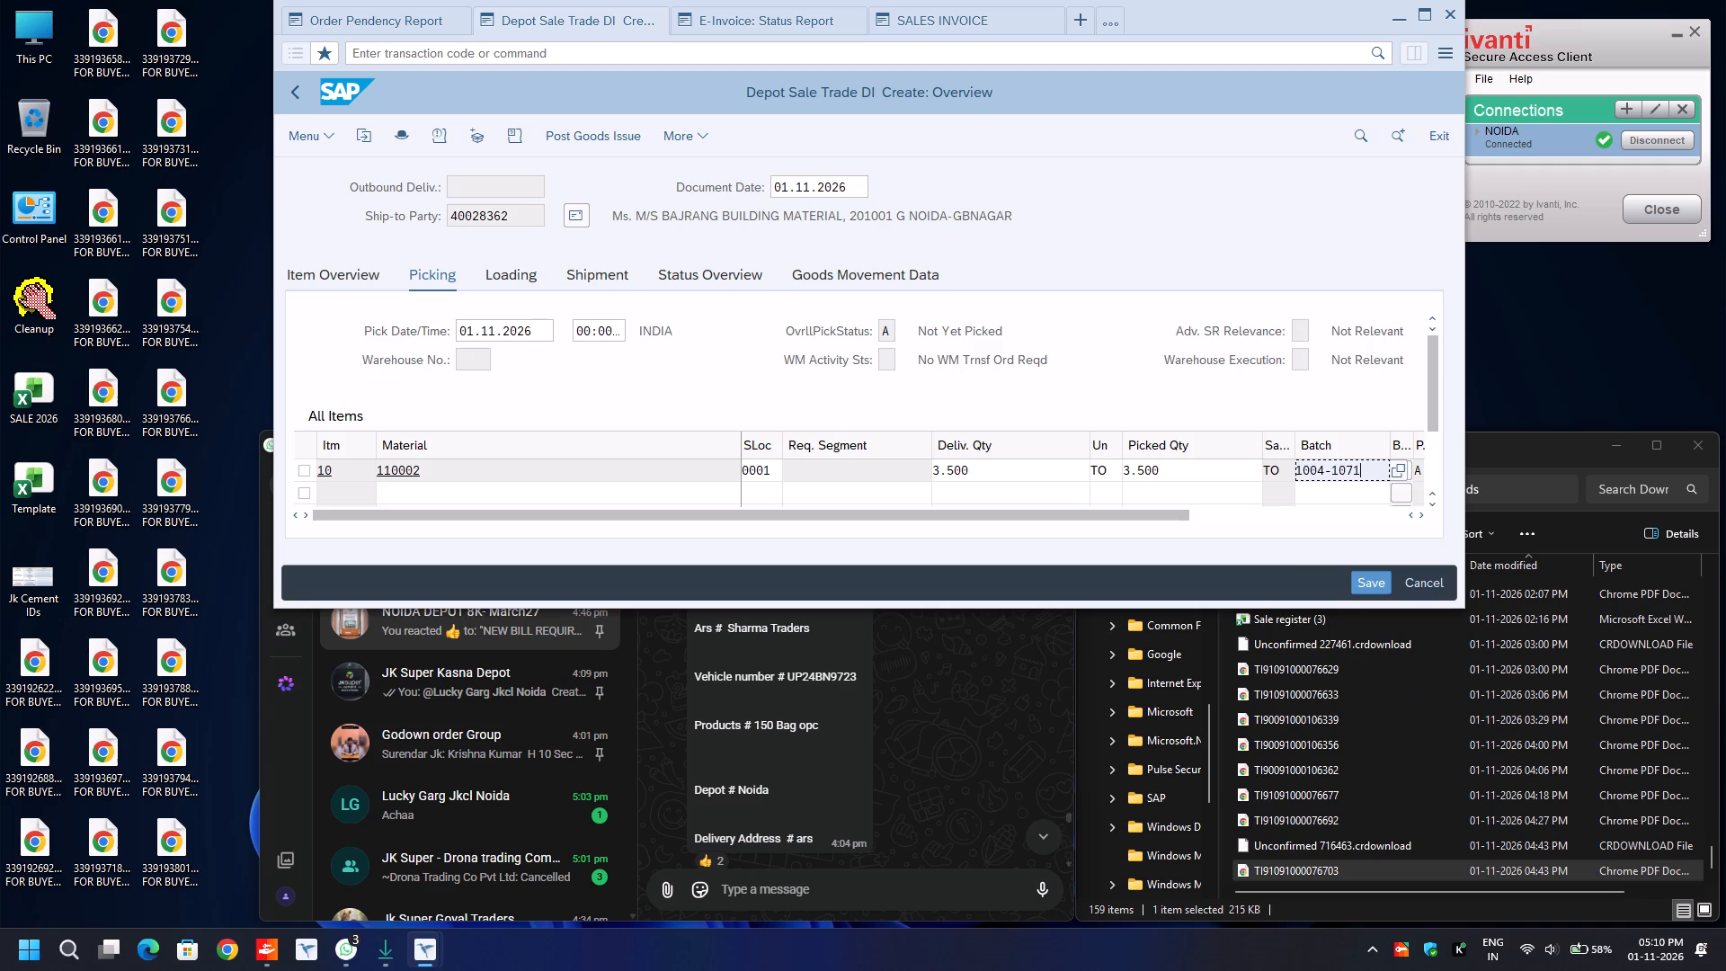
In the delivery header's additional data, set the transport mode to ROAD and fill Road Transporter1 with the saved transporter code.
key("F8")
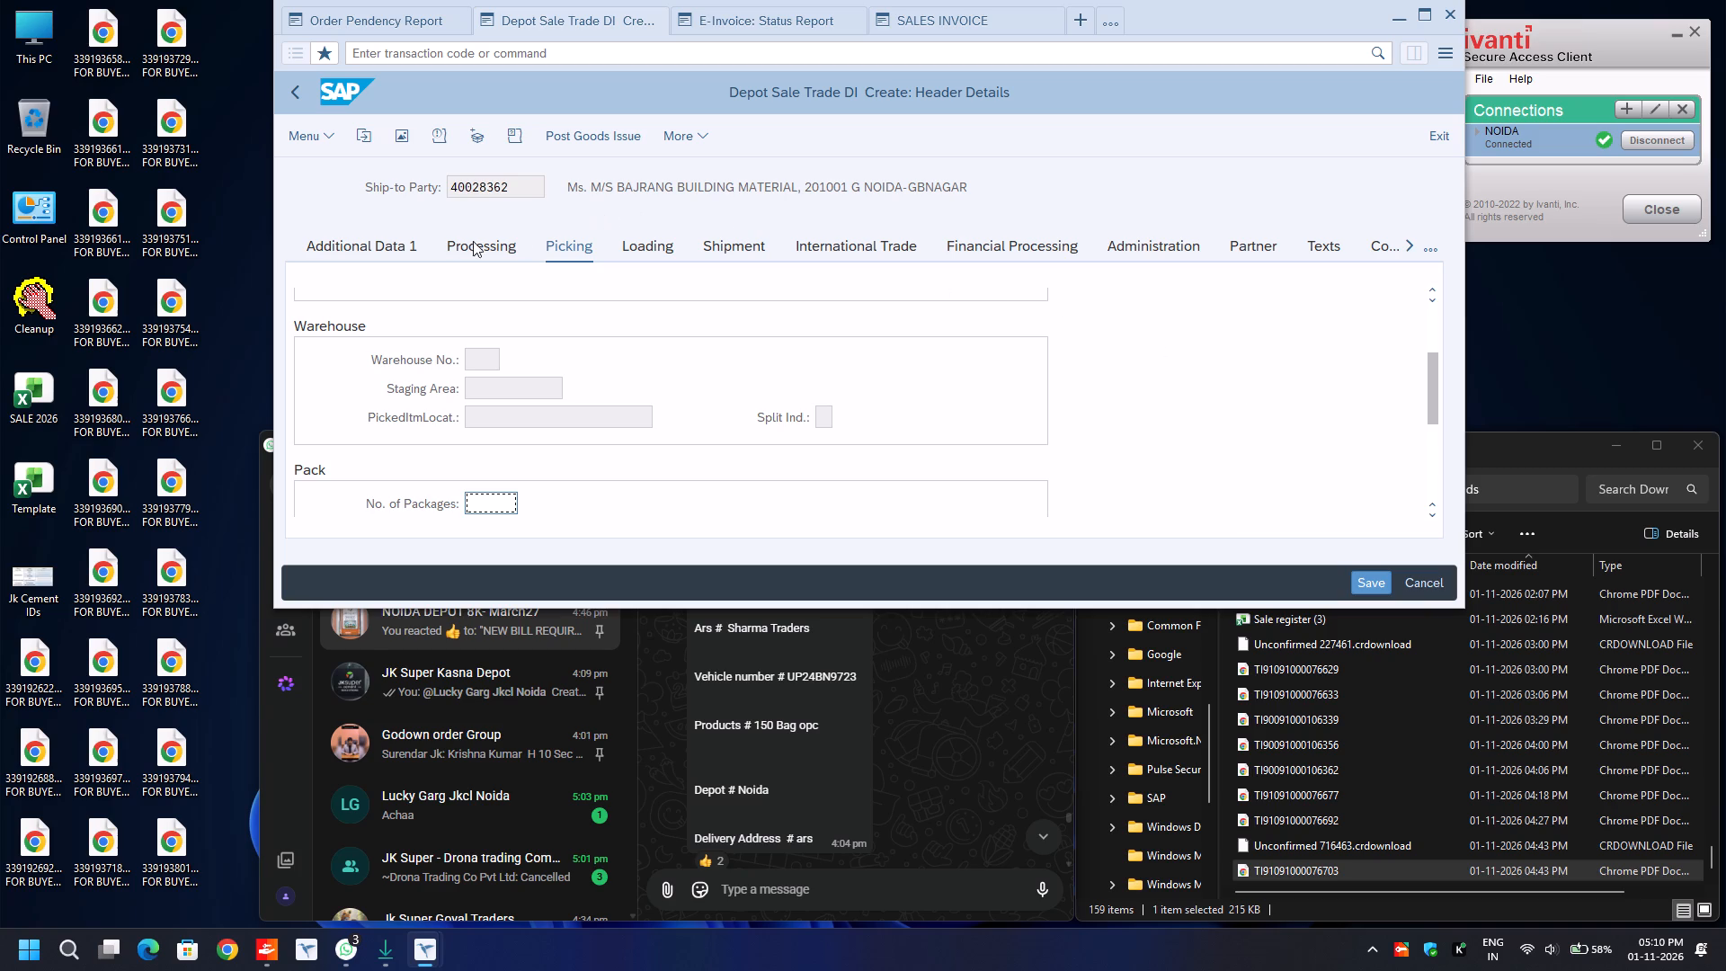
left_click(396, 245)
left_click(622, 332)
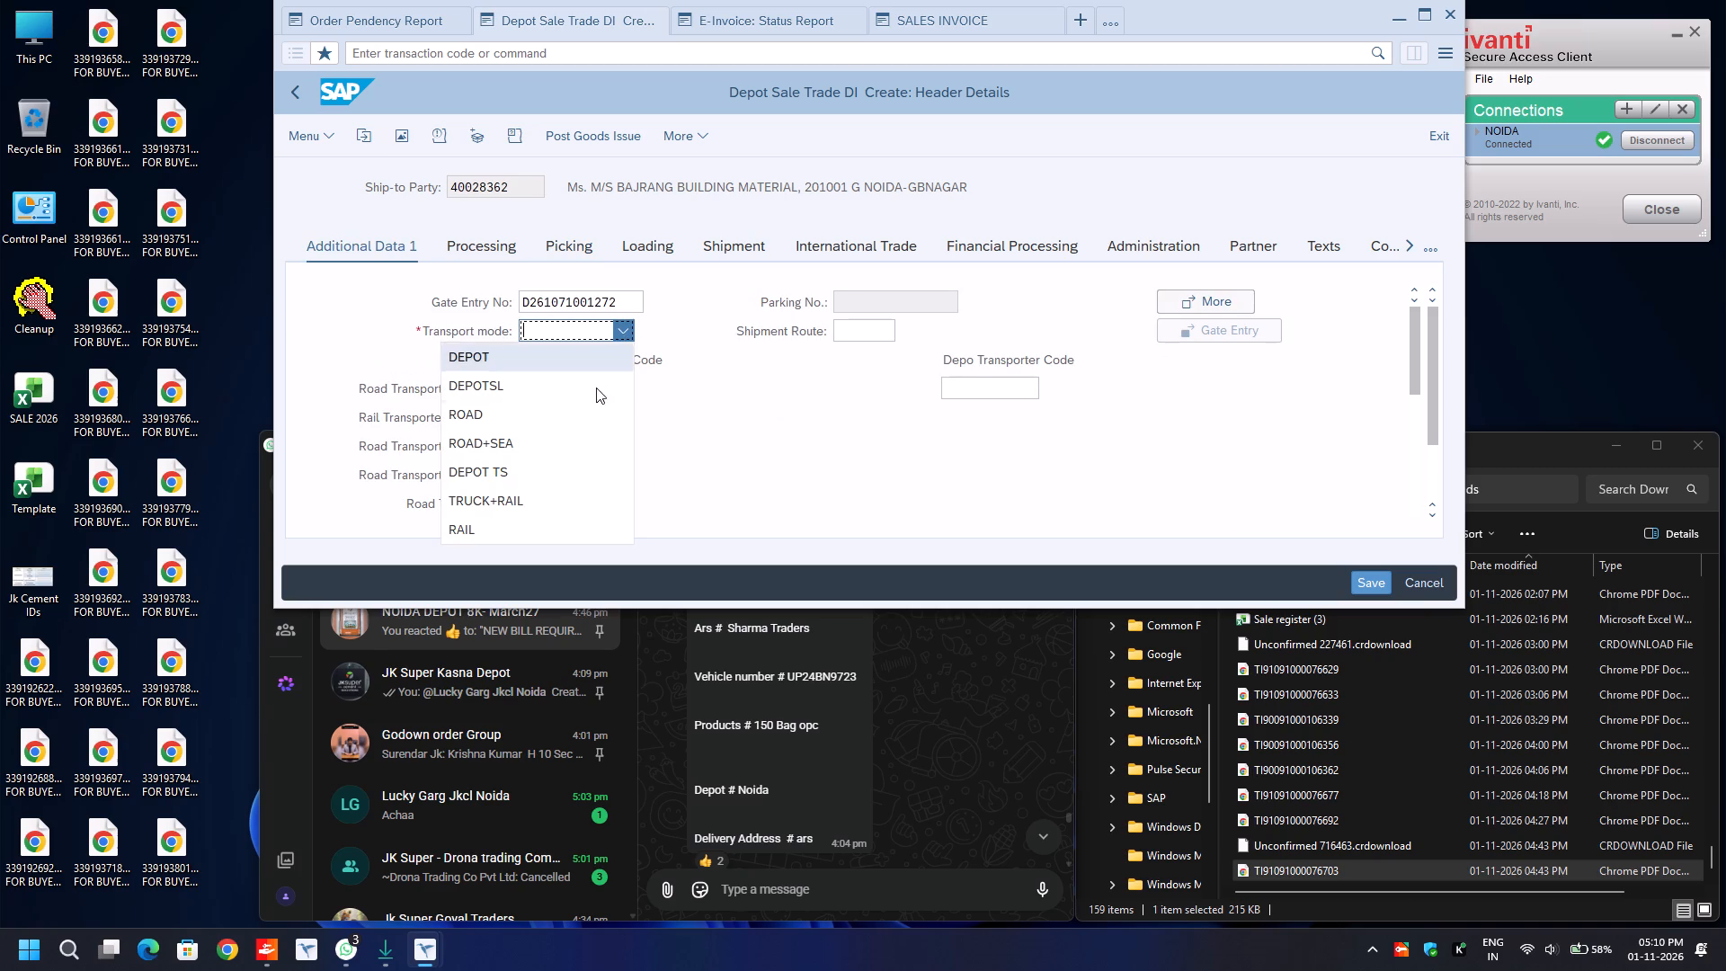
left_click(581, 413)
left_click(561, 384)
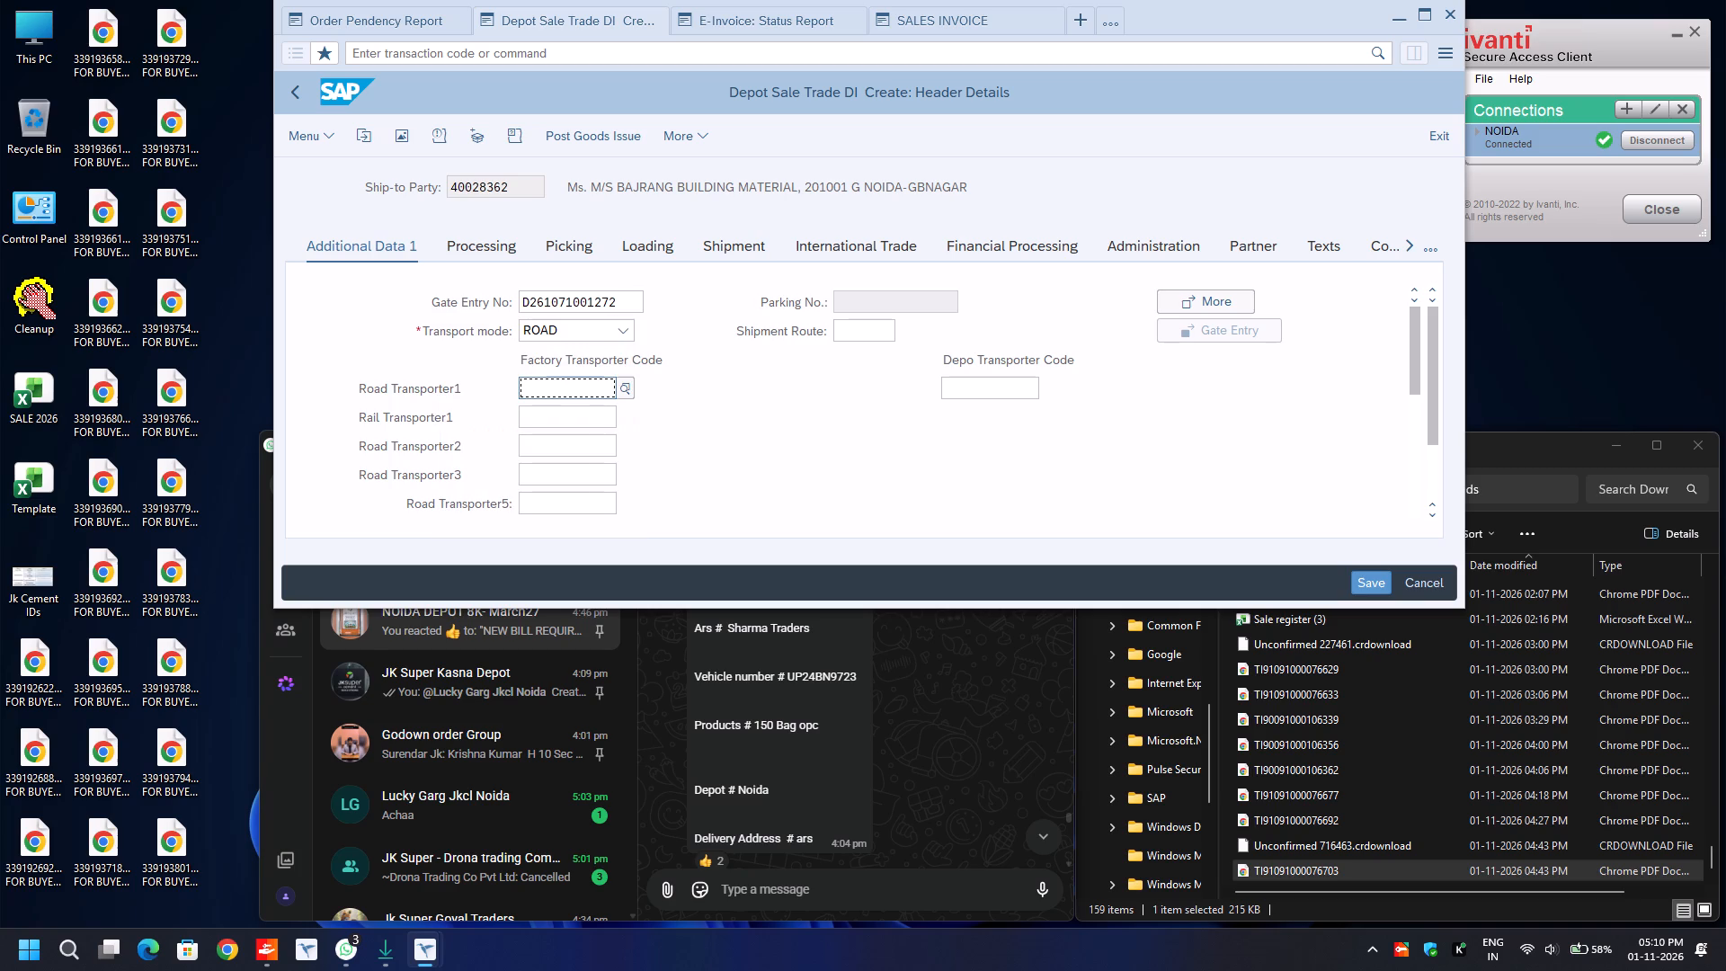
key("BackSpace")
key("Down")
key("Return")
key("Return")
Fill in the e-way bill data with transport mode Road and a distance of 30.
type("ro")
key("Tab")
key("Tab")
key("BackSpace")
key("Down")
key("Return")
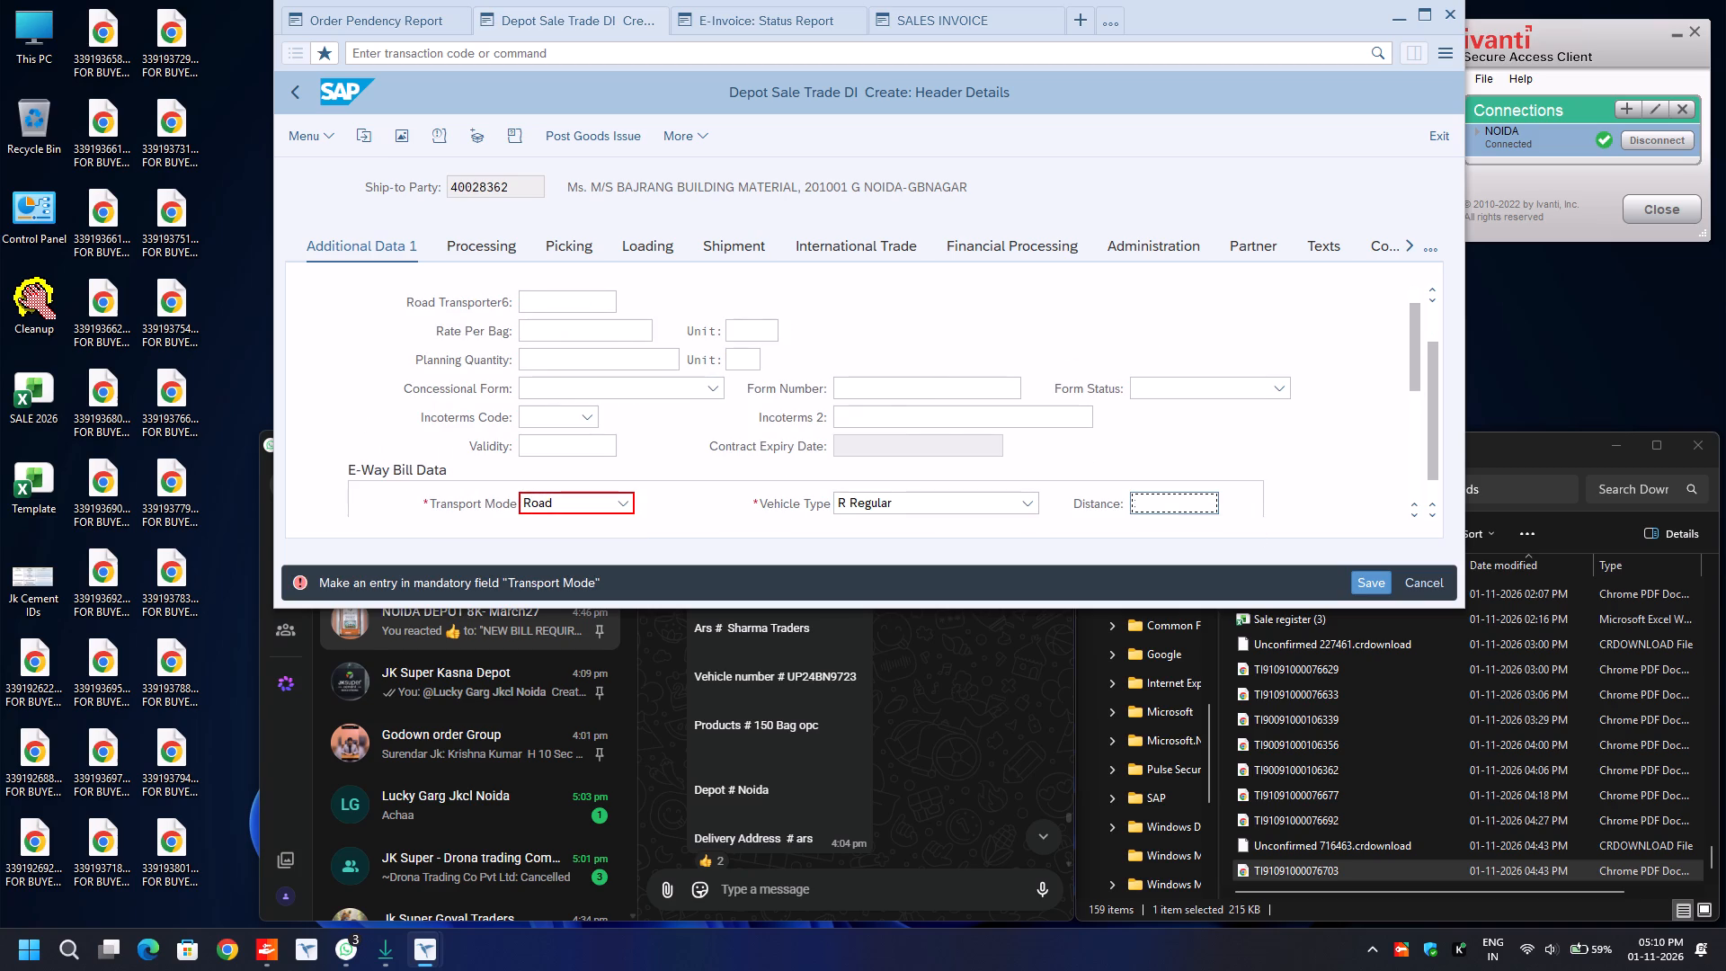
Fill the LR/RR number in the vehicle and other details with its saved entry.
key("Down")
key("Down")
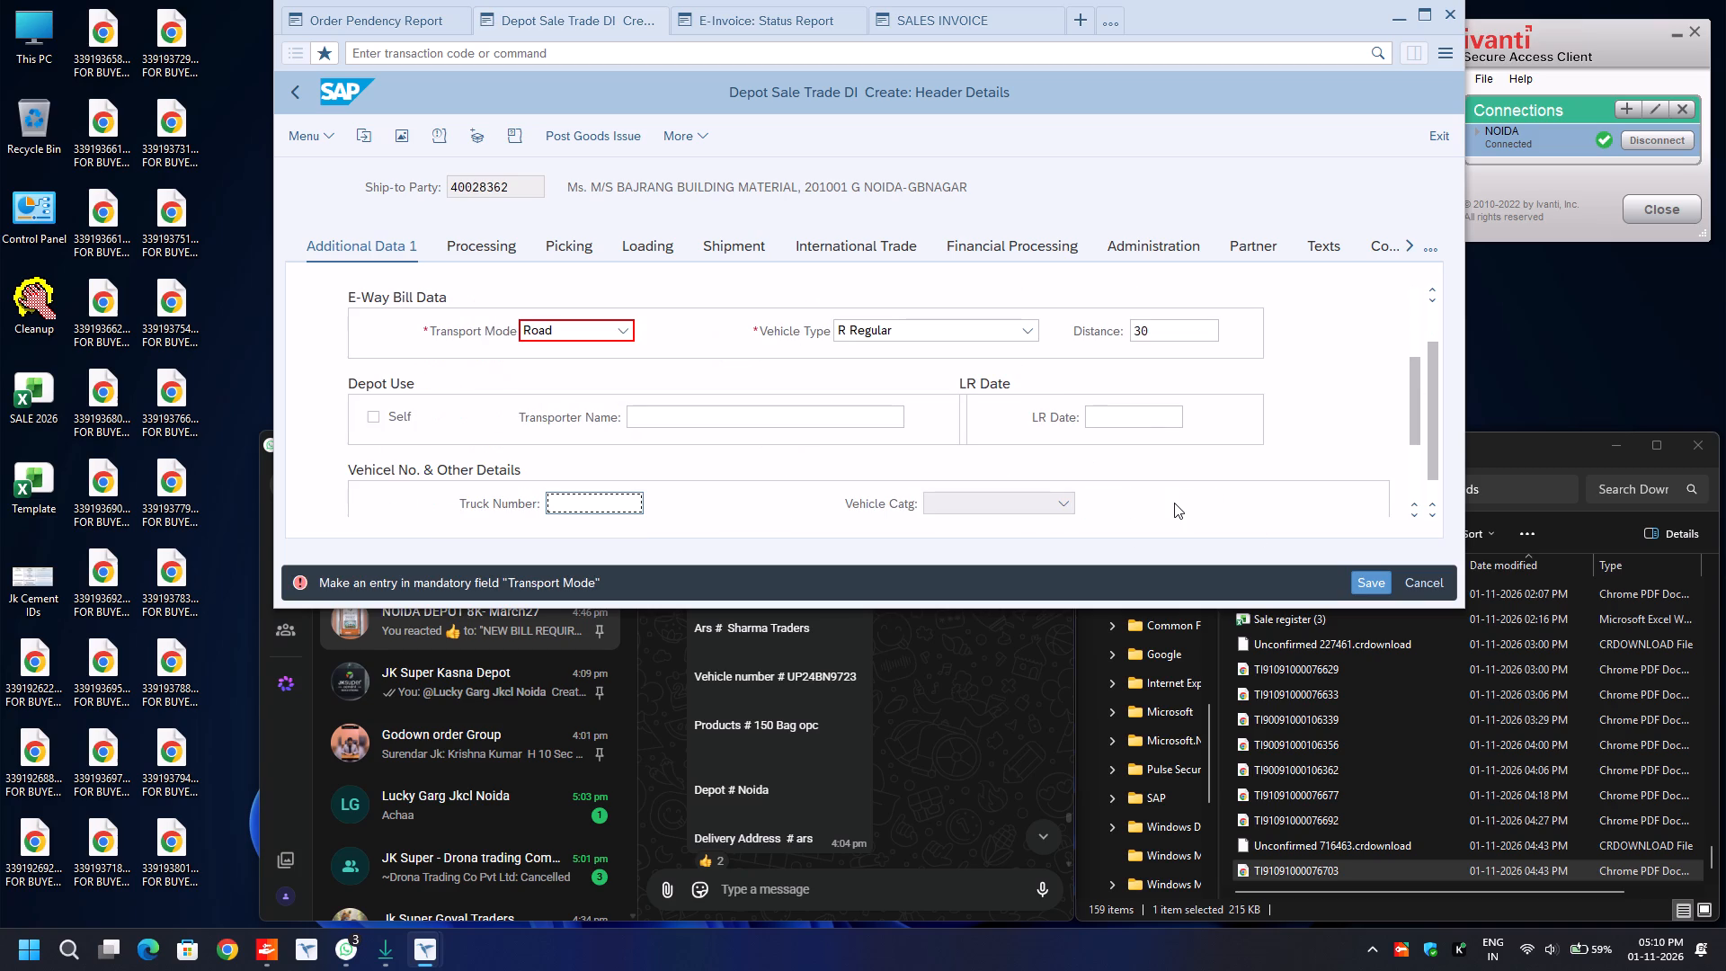
key("Down")
key("Down")
key("Up")
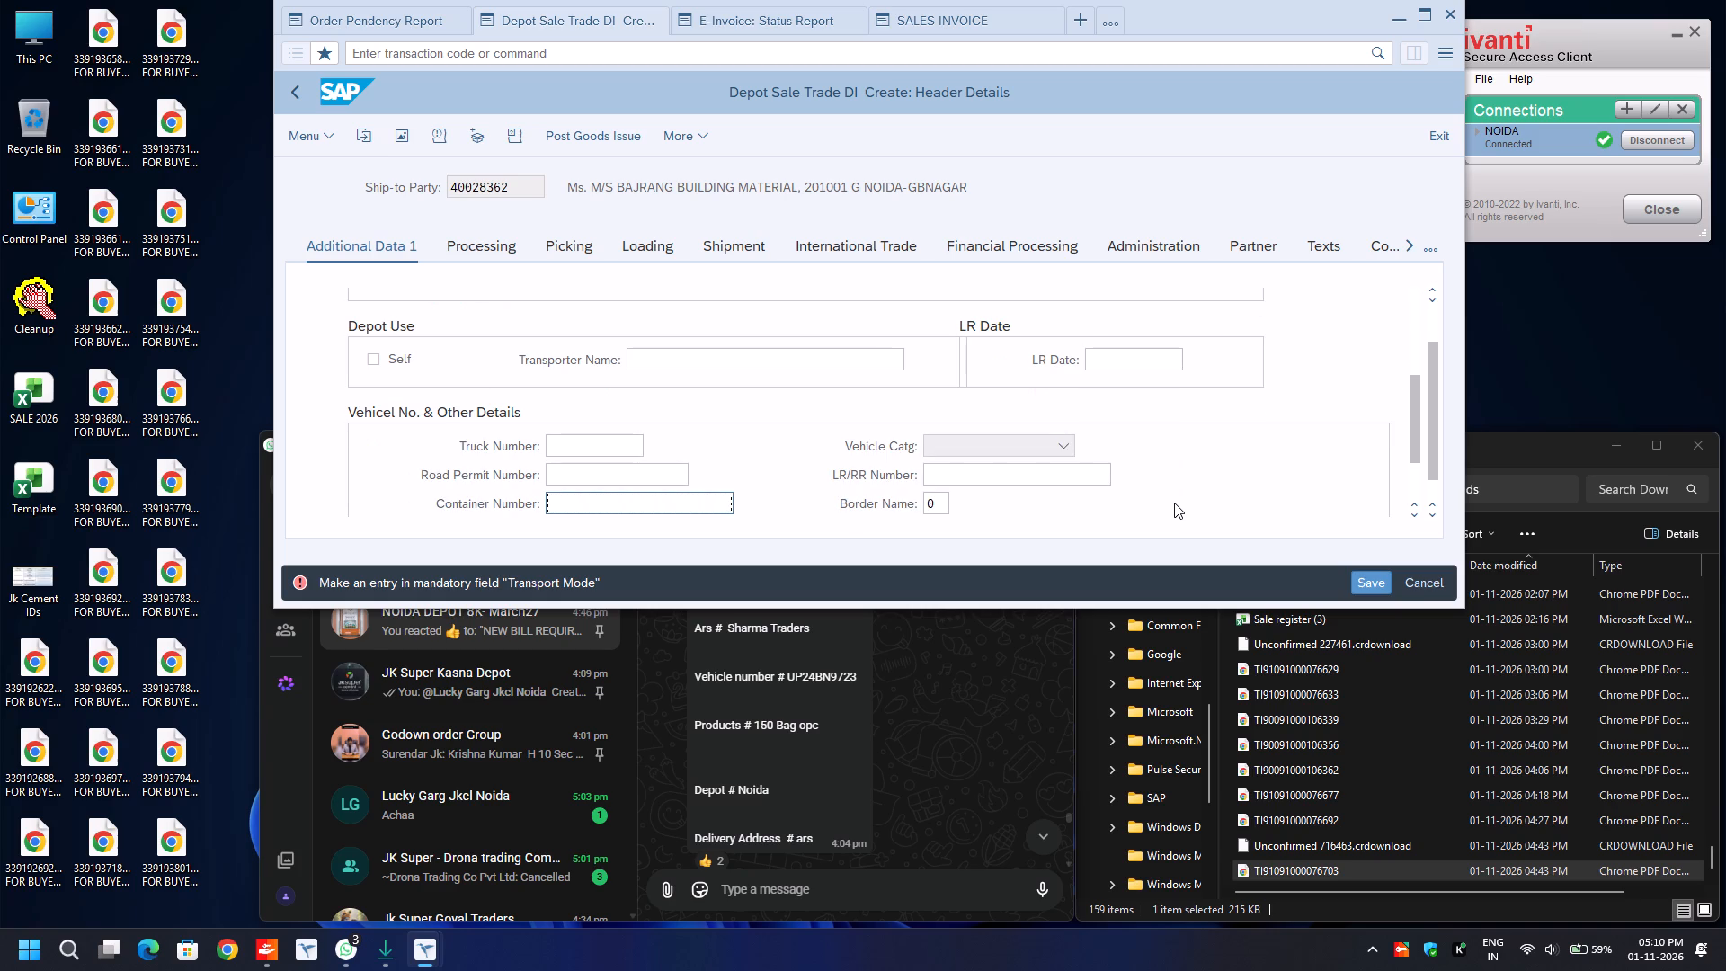
key("Tab")
key("BackSpace")
key("Down")
key("Return")
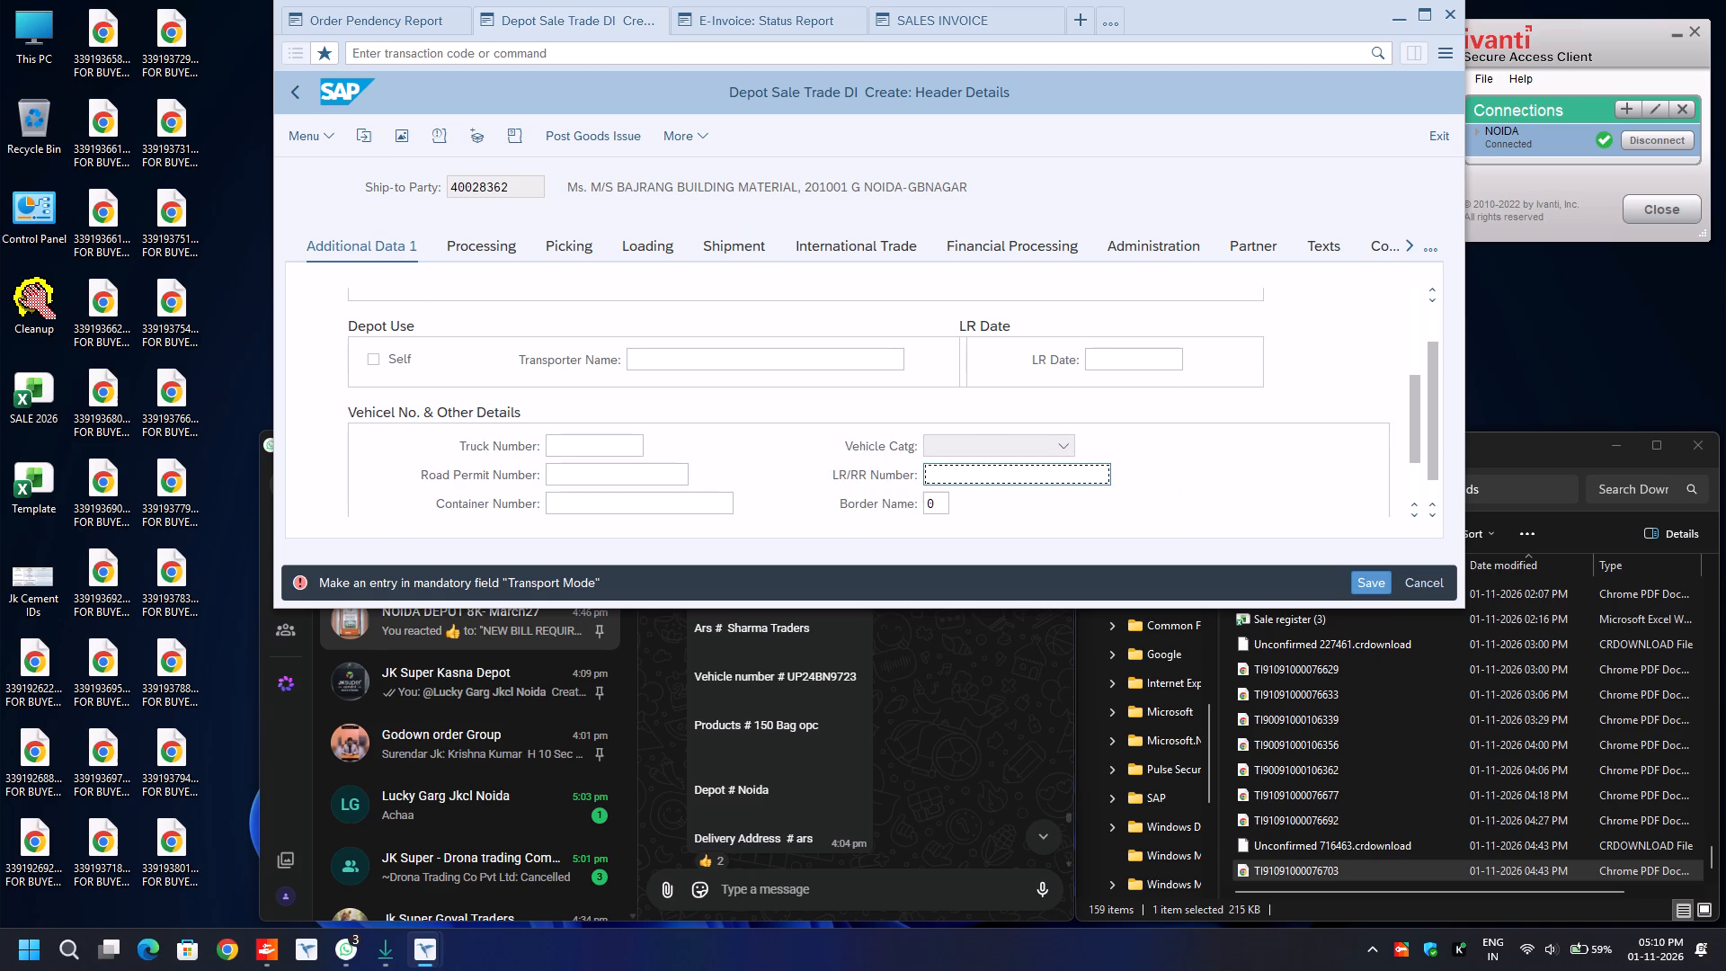
left_click(734, 246)
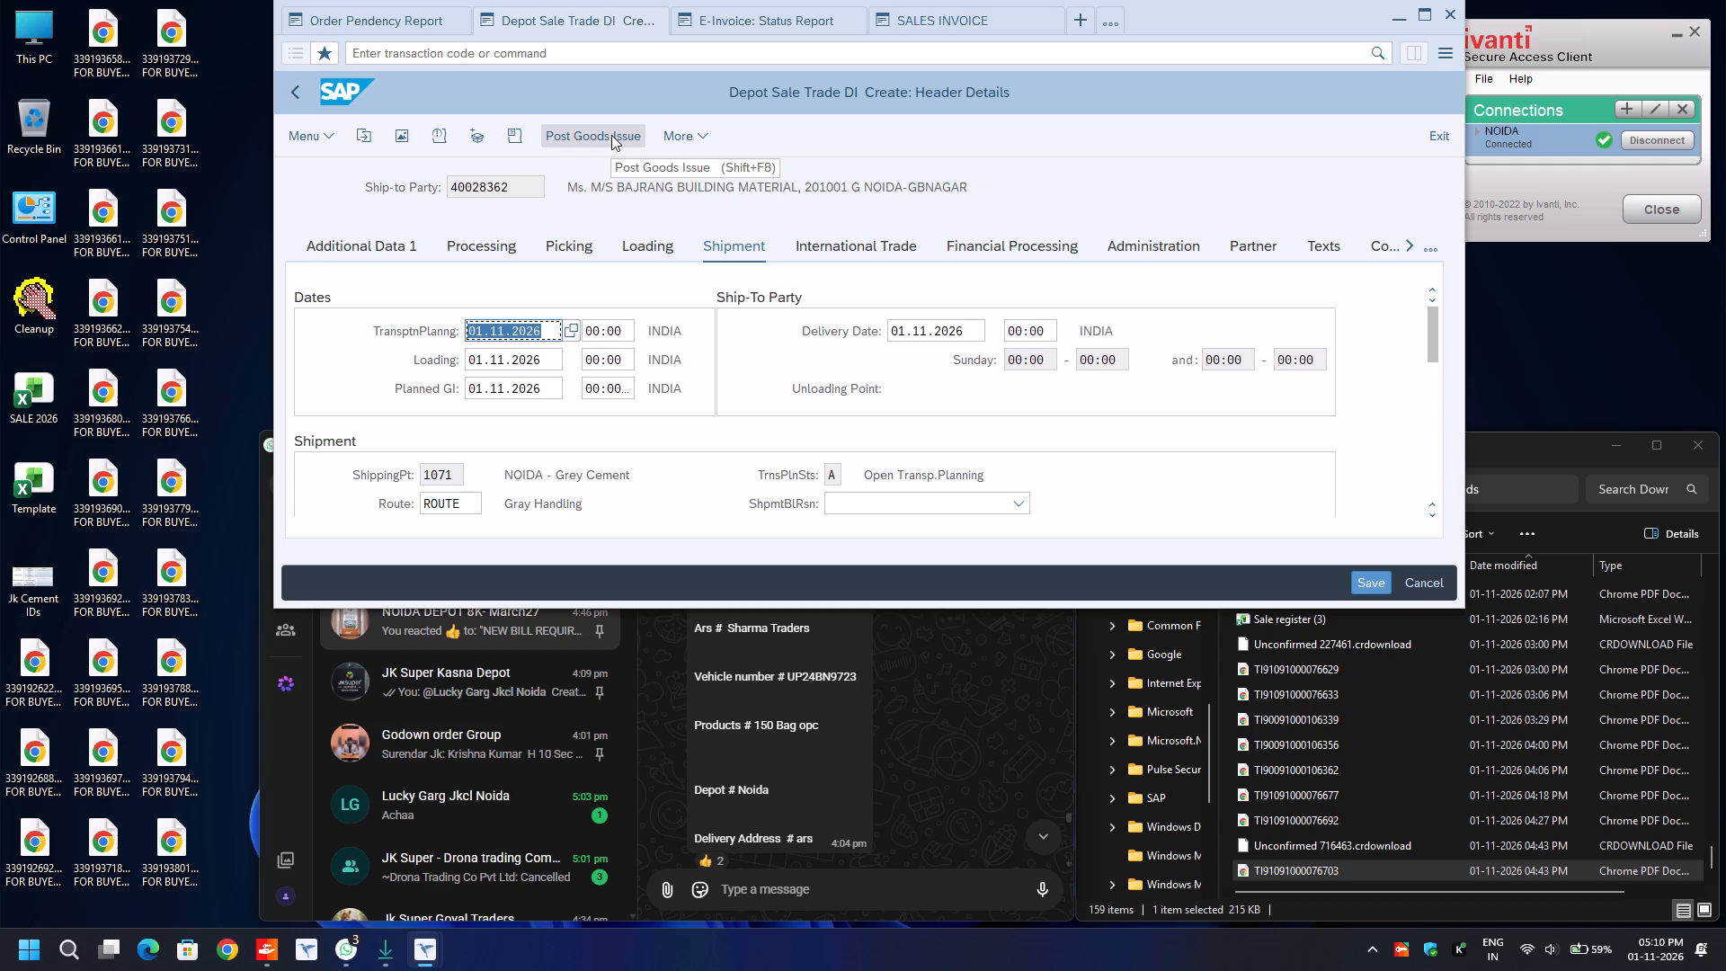
left_click_drag(611, 135, 593, 136)
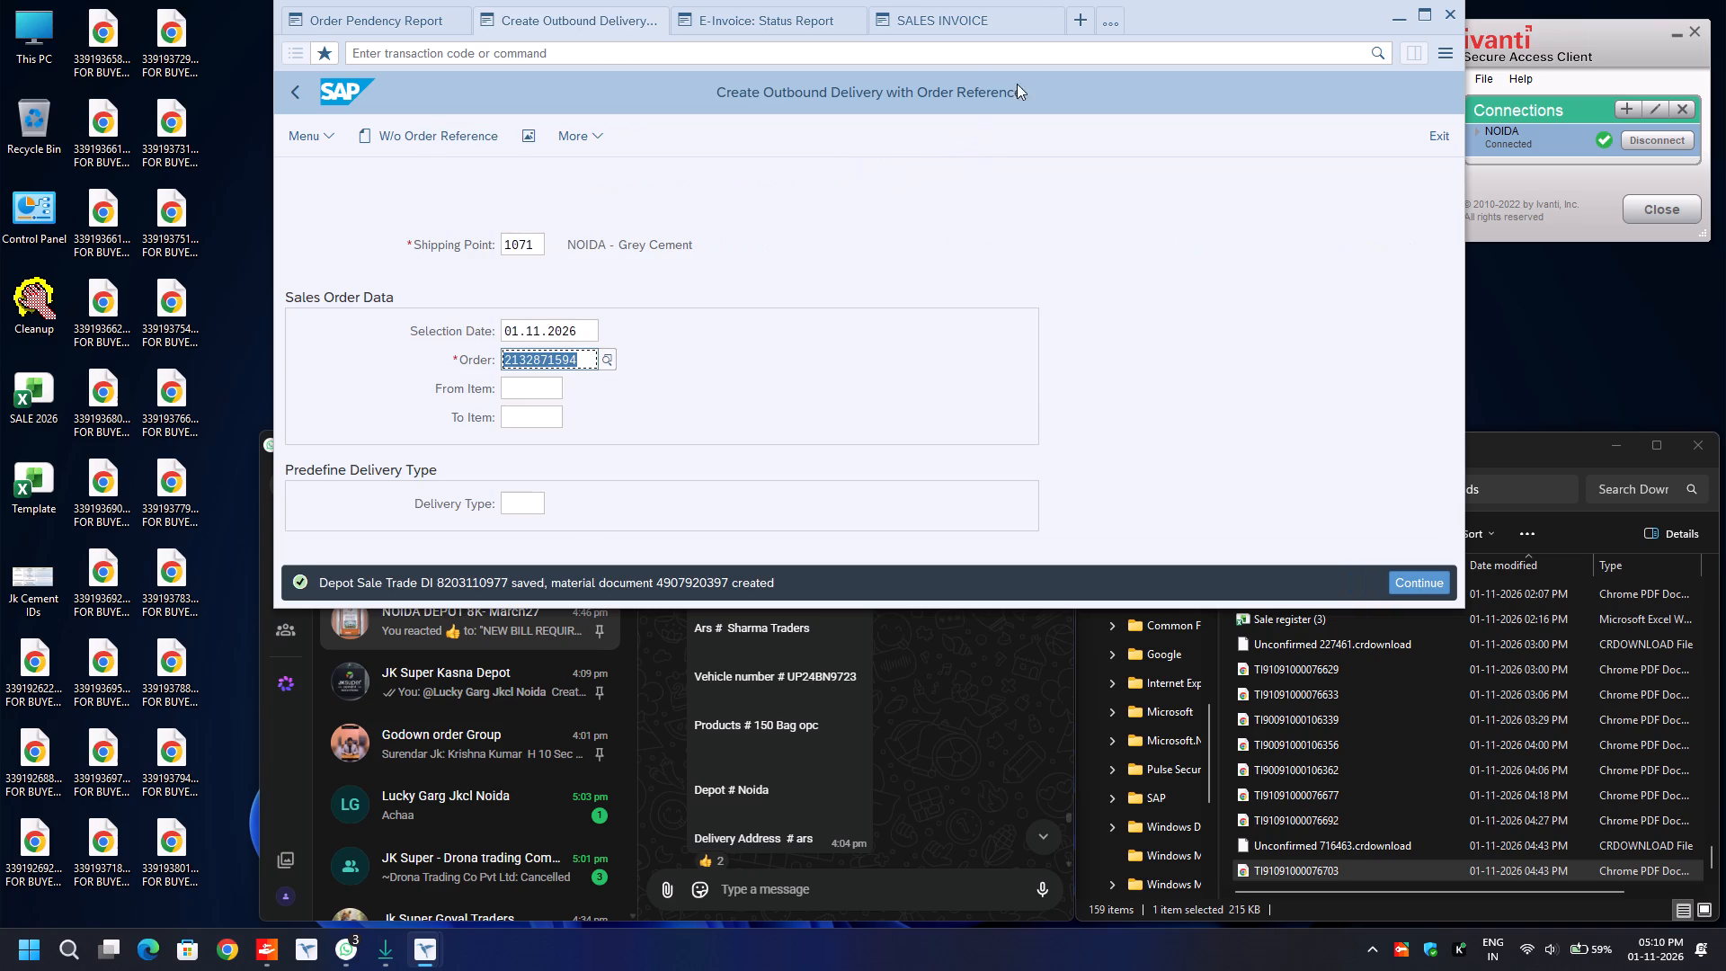
left_click(1082, 19)
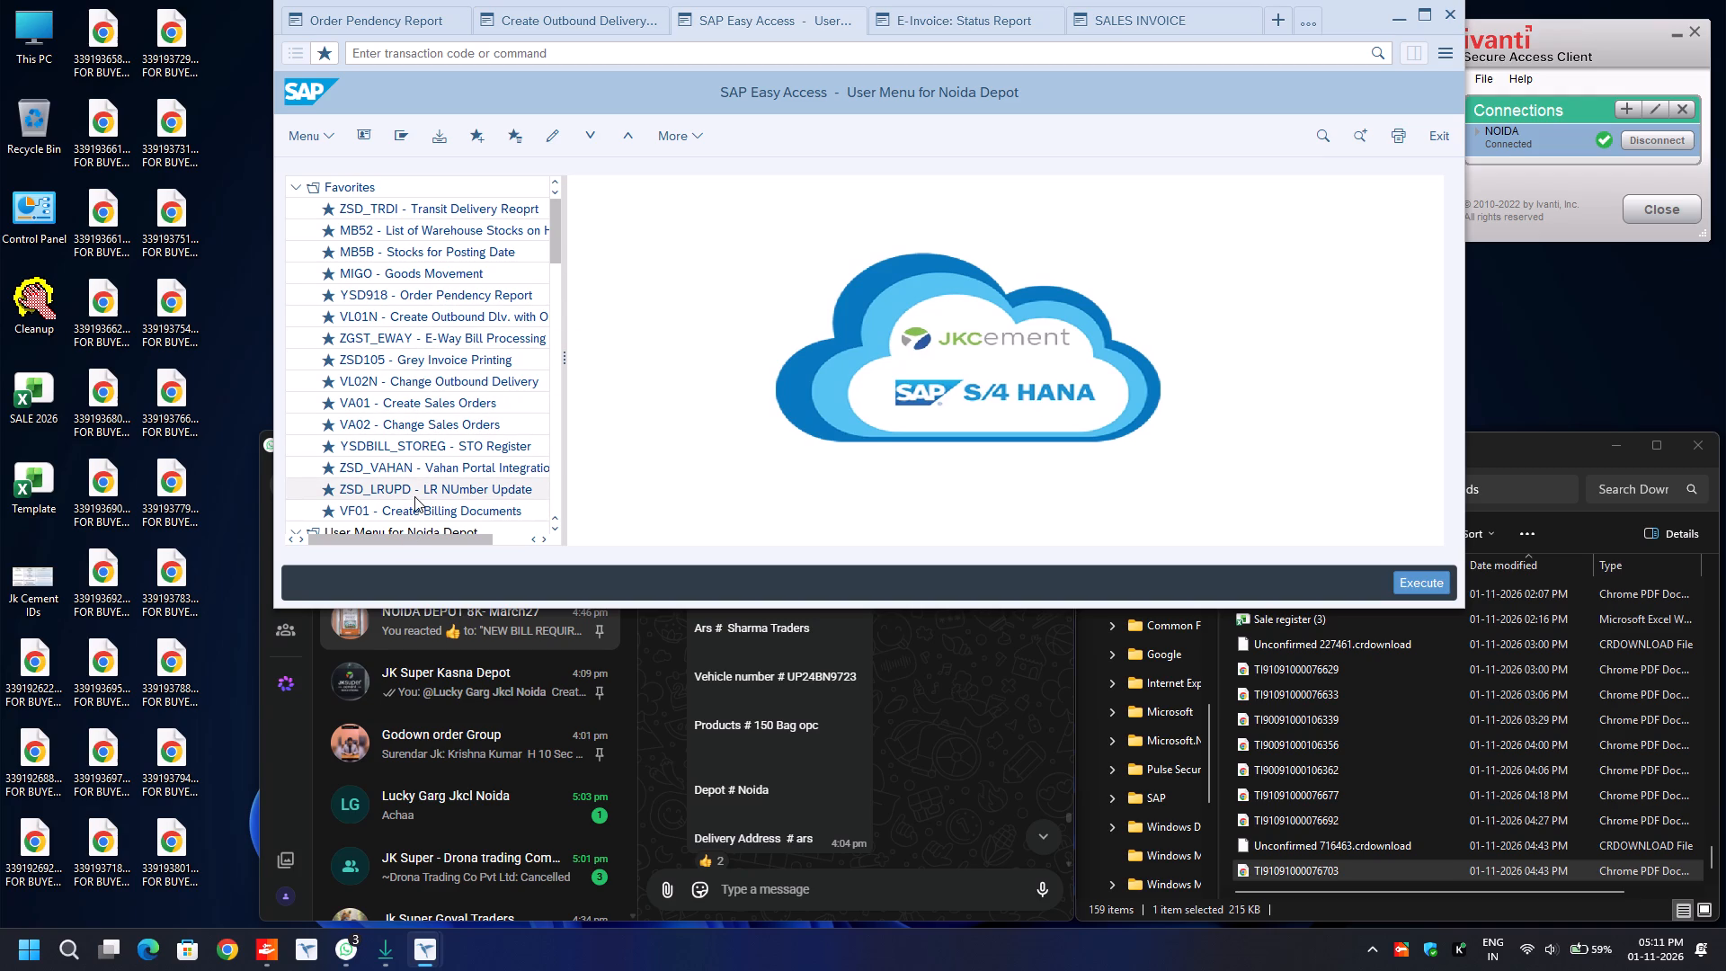
double_click(410, 521)
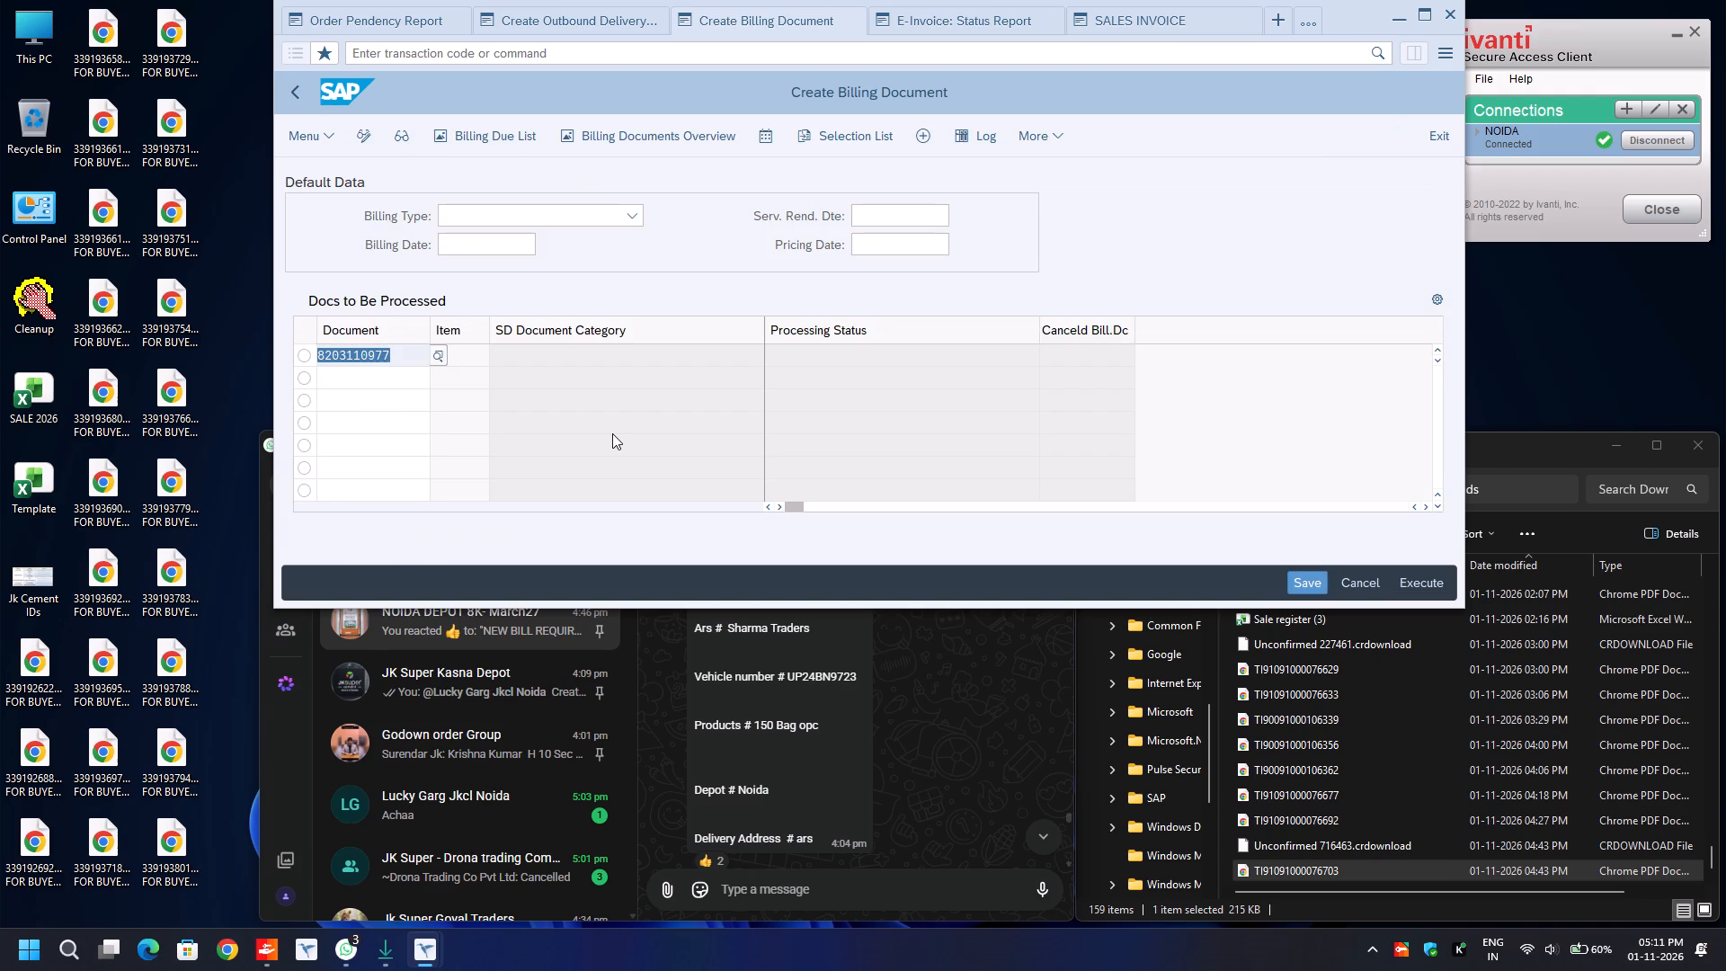
key("ctrl+c")
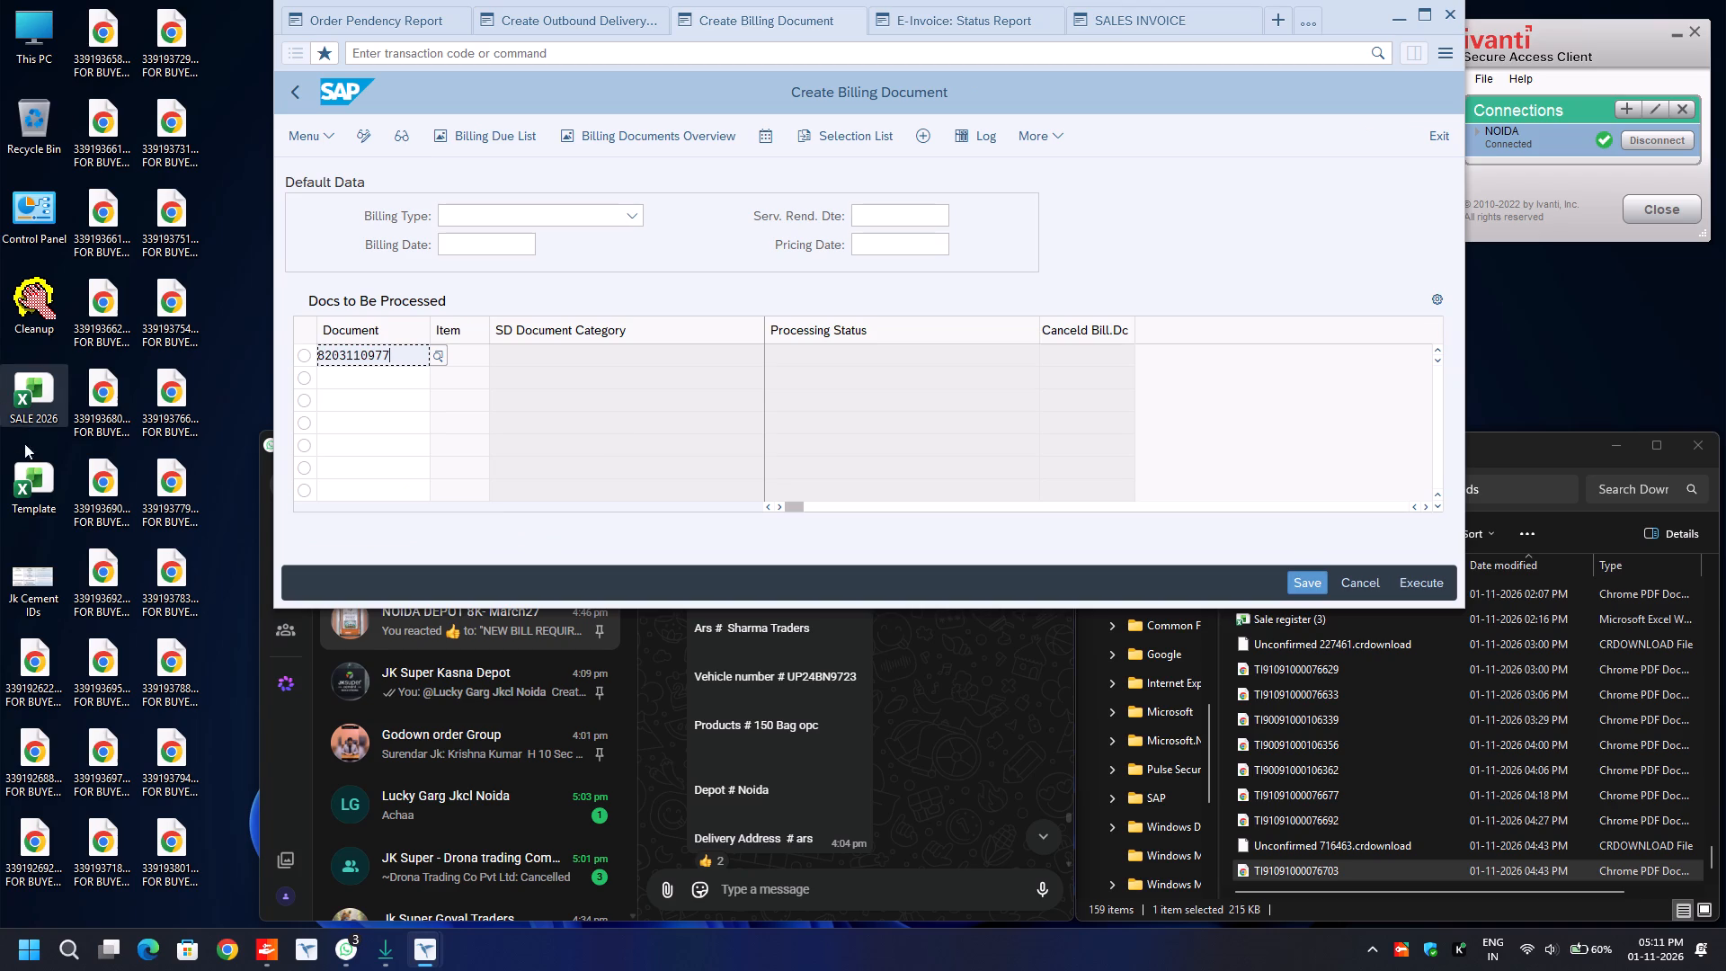
double_click(28, 464)
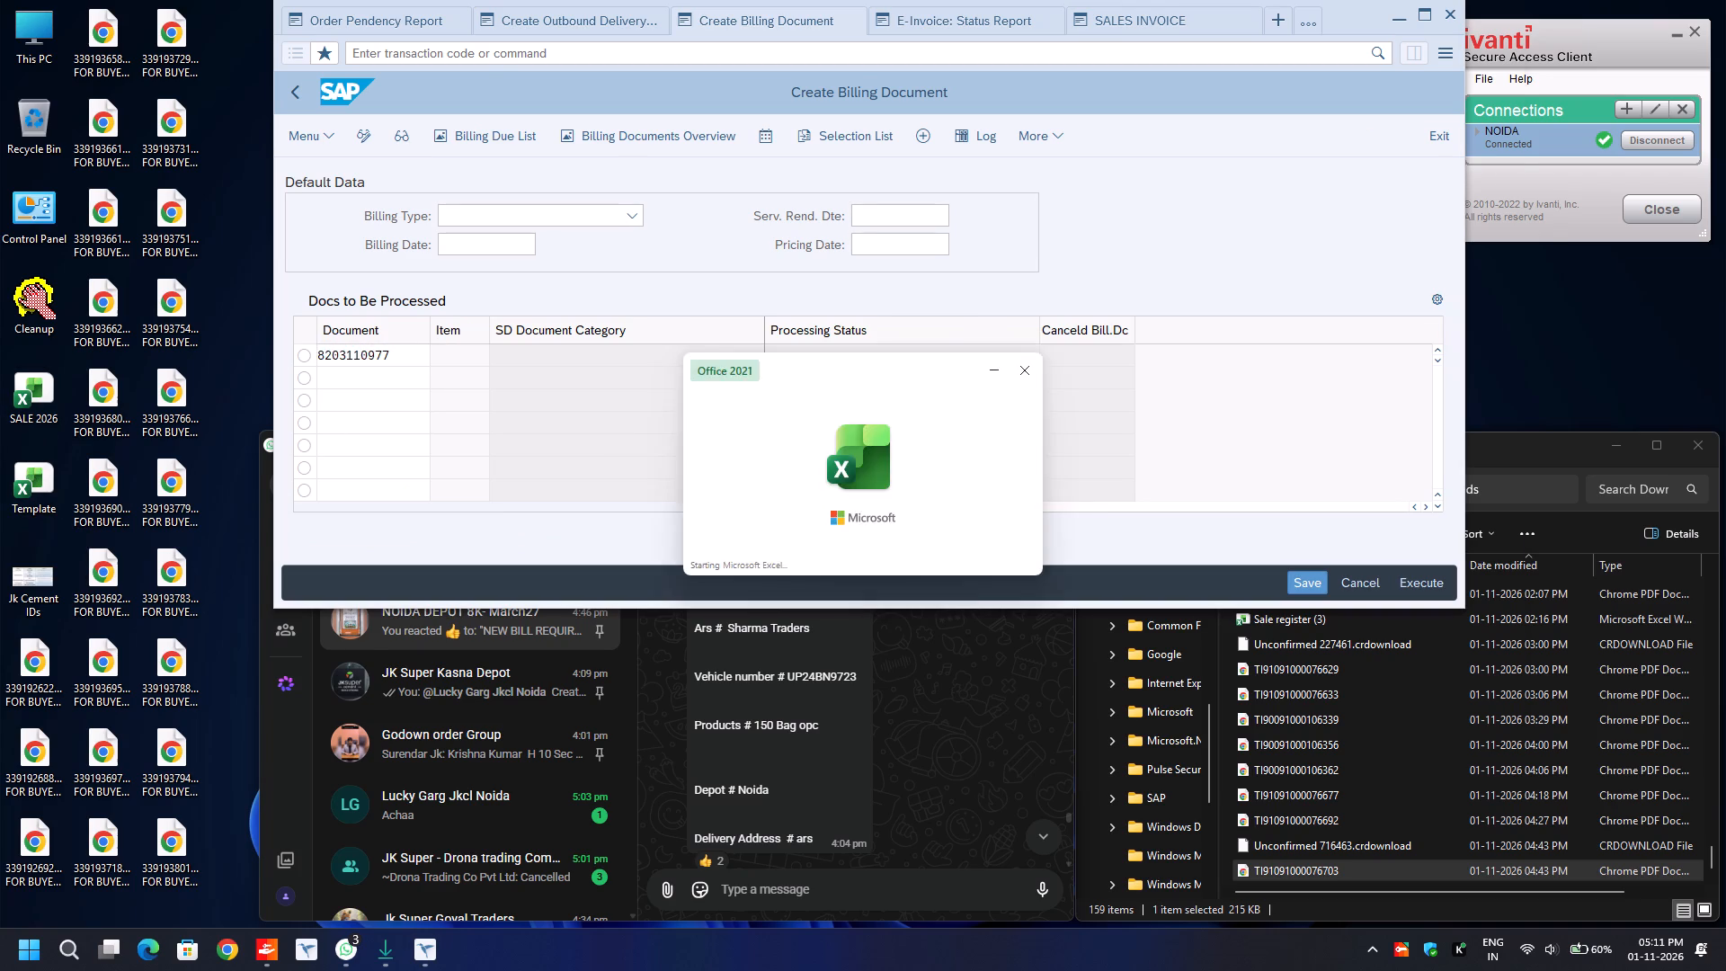
left_click(914, 465)
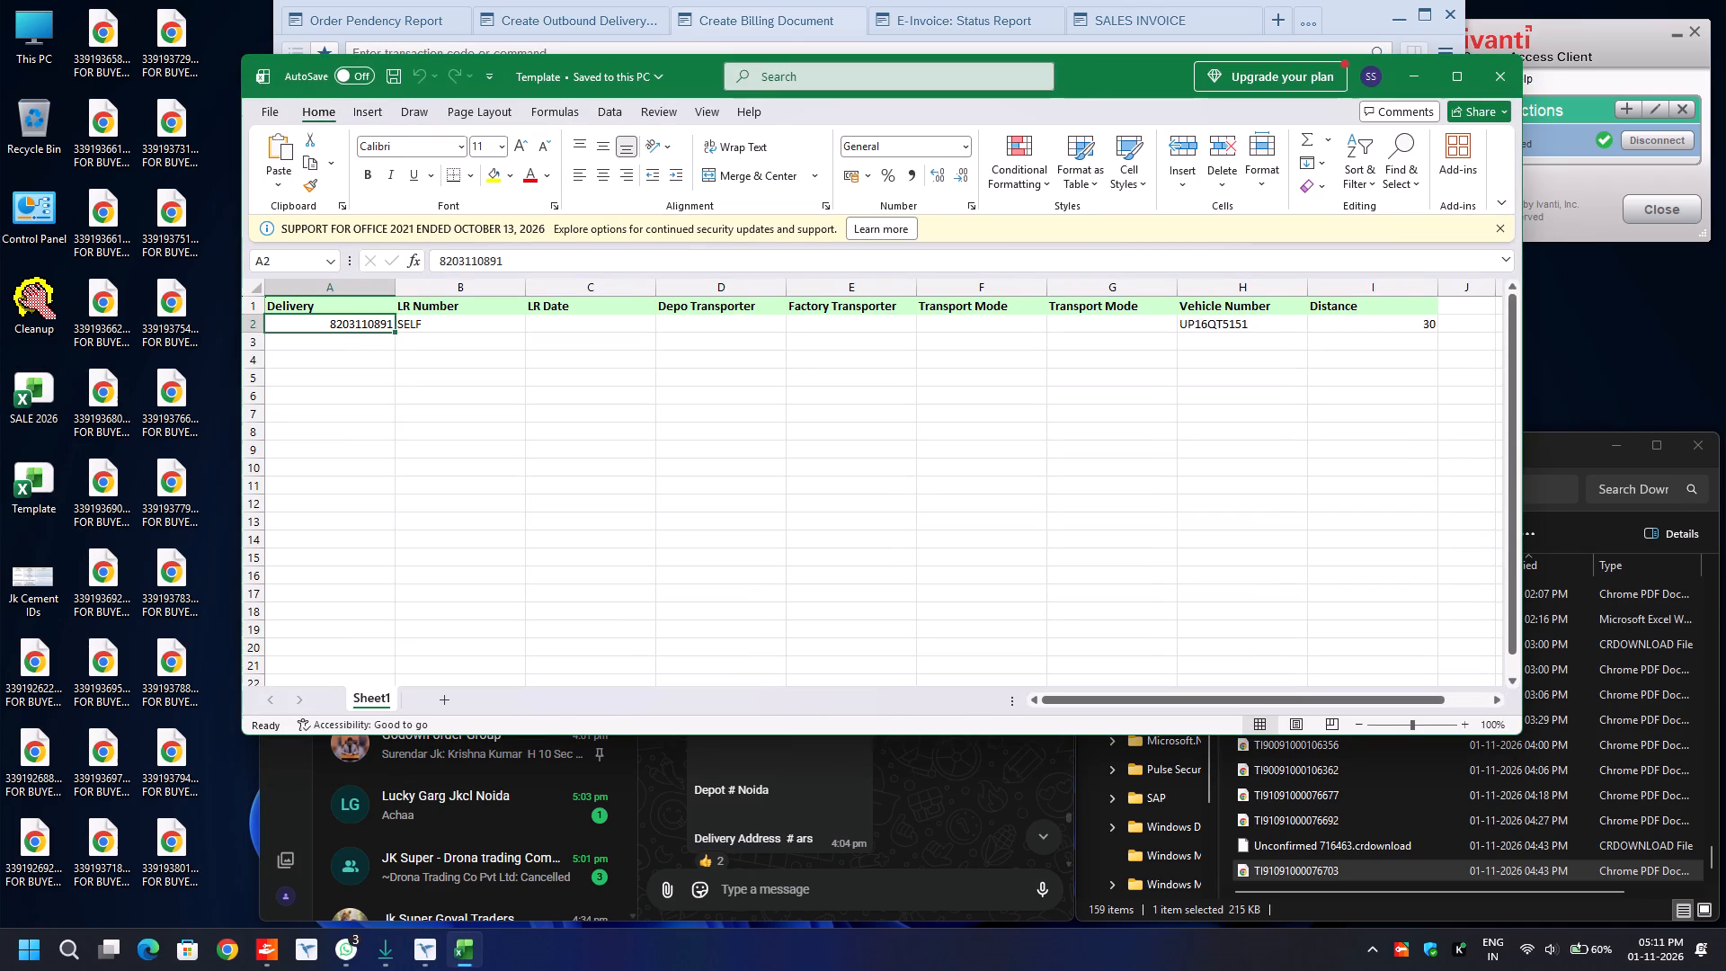
key("ctrl+v")
key("ctrl+s")
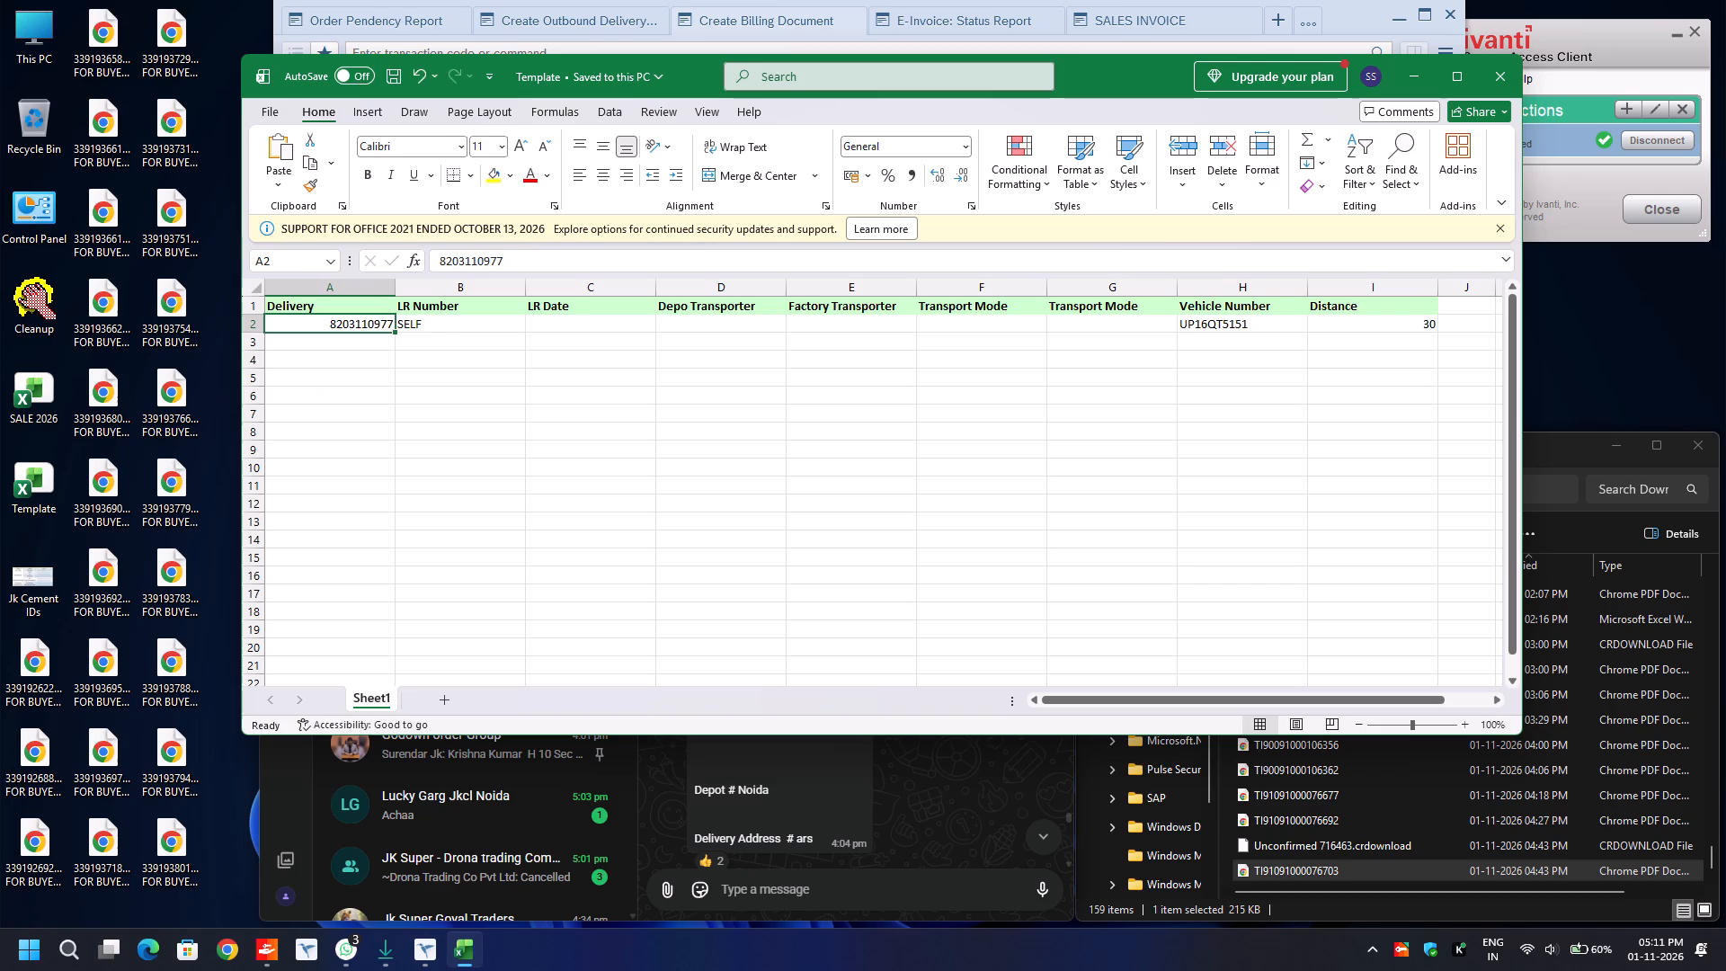
Save the Template workbook with the new delivery number and close it.
key("ctrl+s")
left_click(1508, 81)
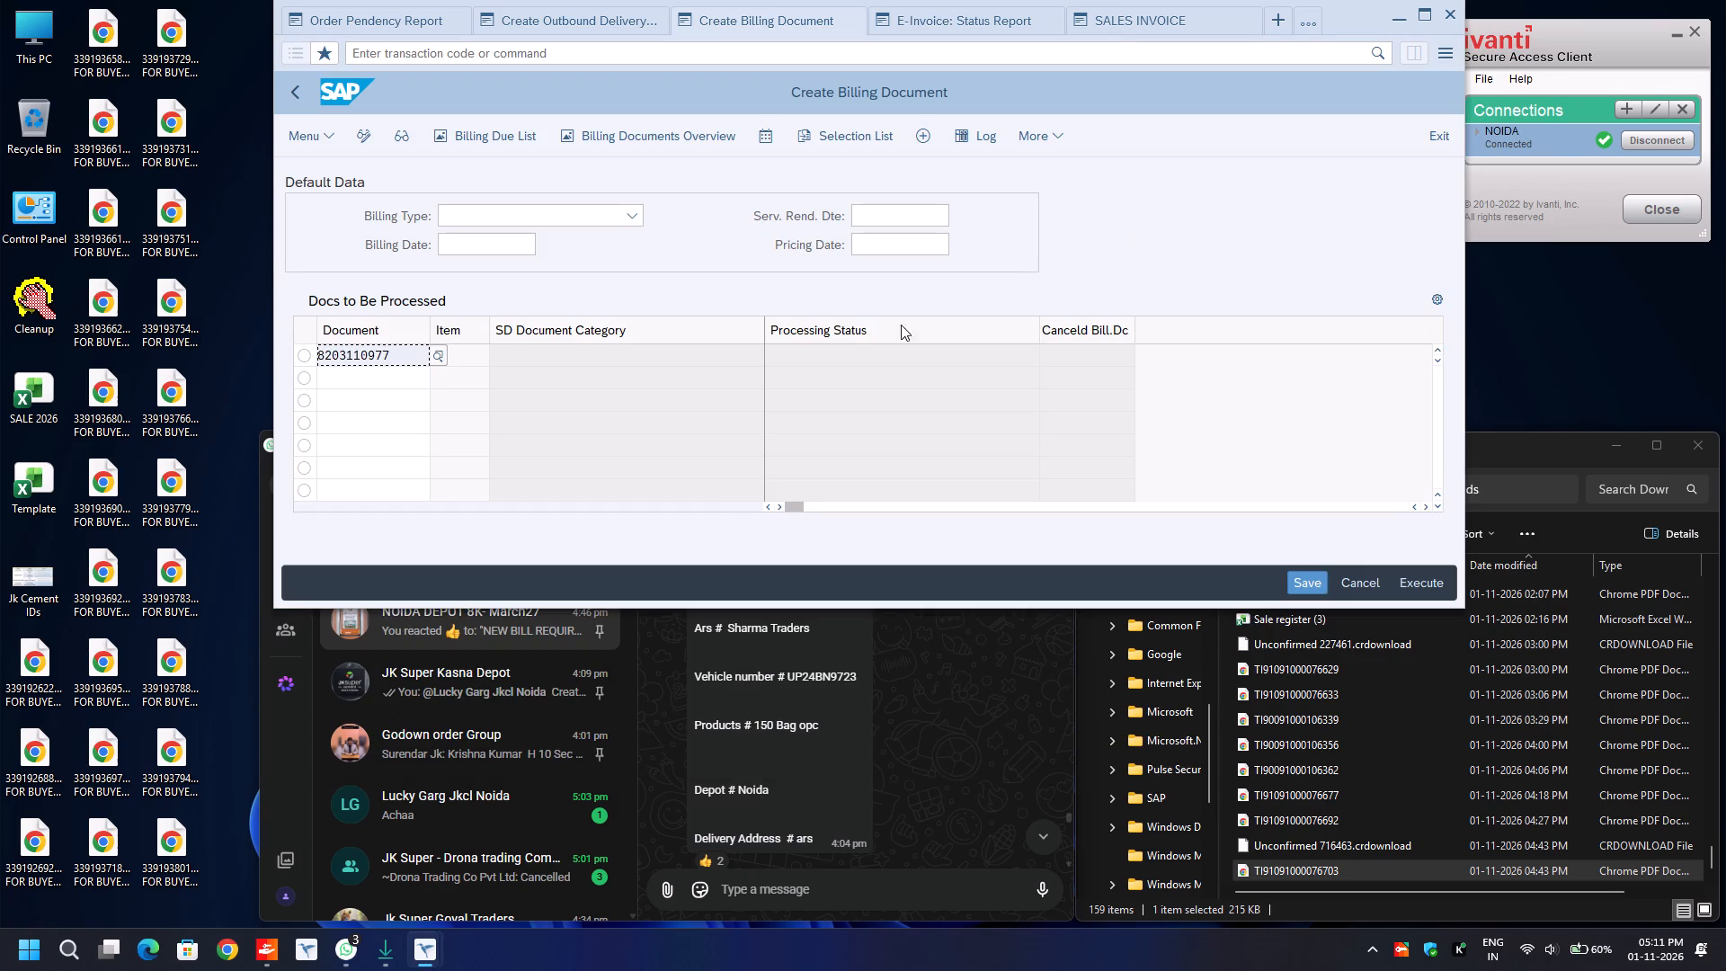
Switch to SAP, leave the Create Billing Document transaction and open ZSD_LRUPD - LR Number Update in the same session.
left_click(666, 53)
type("/n")
key("Return")
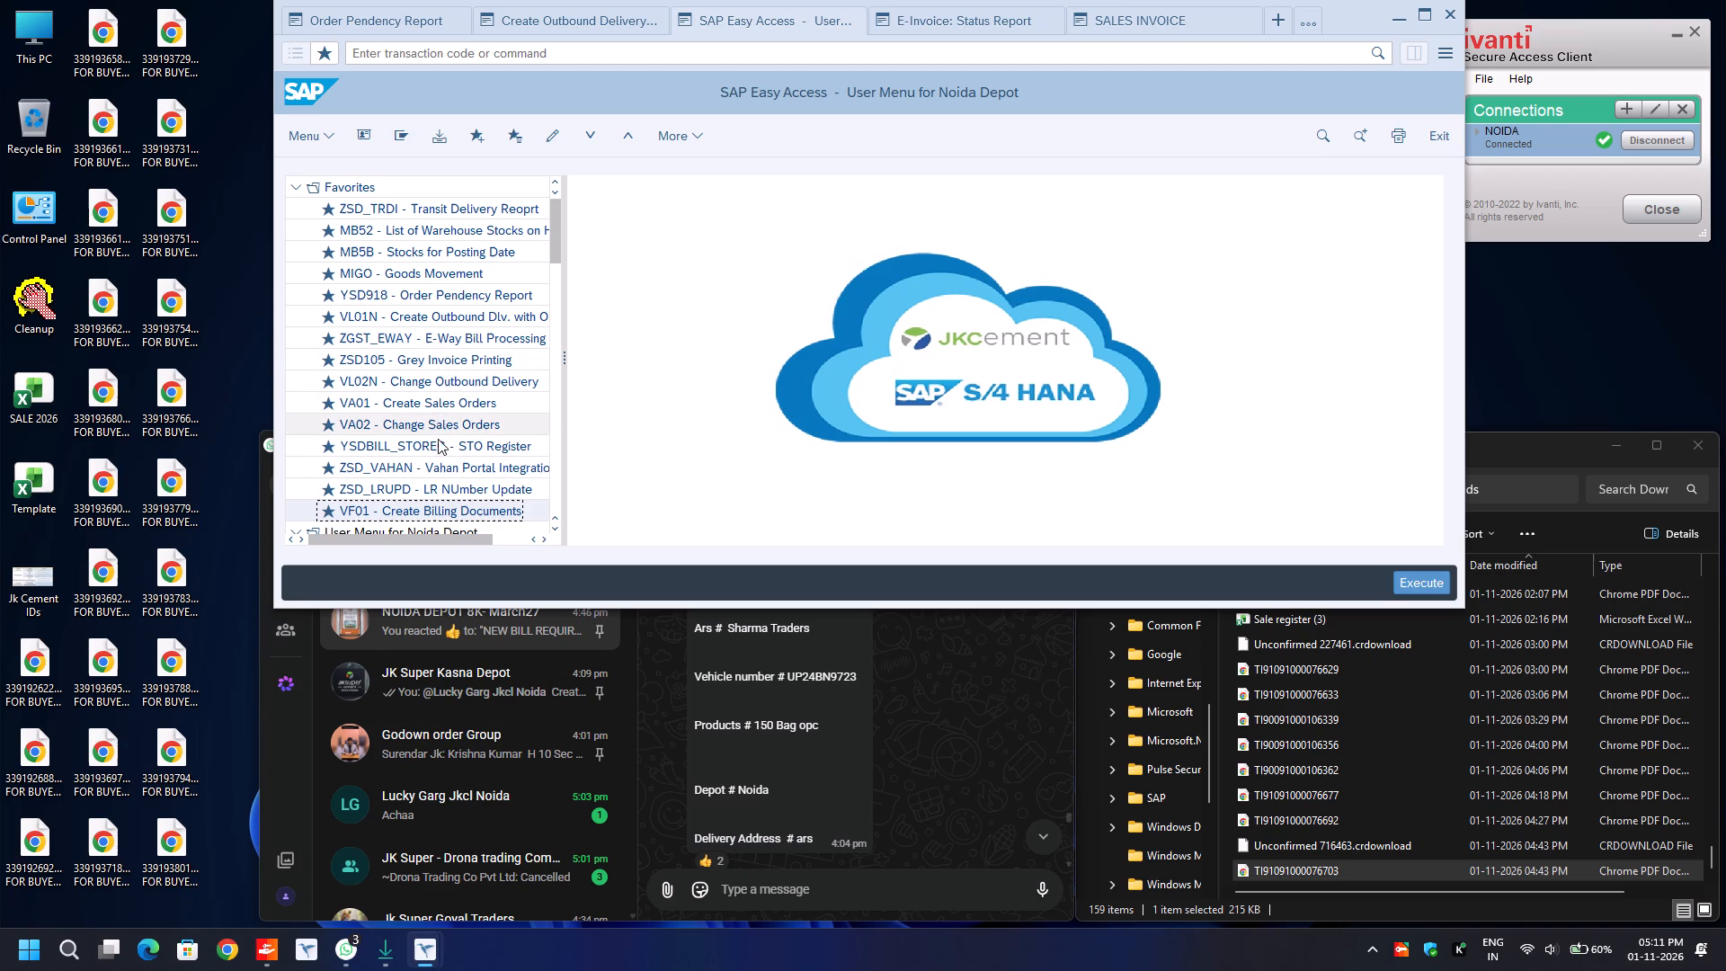
double_click(437, 485)
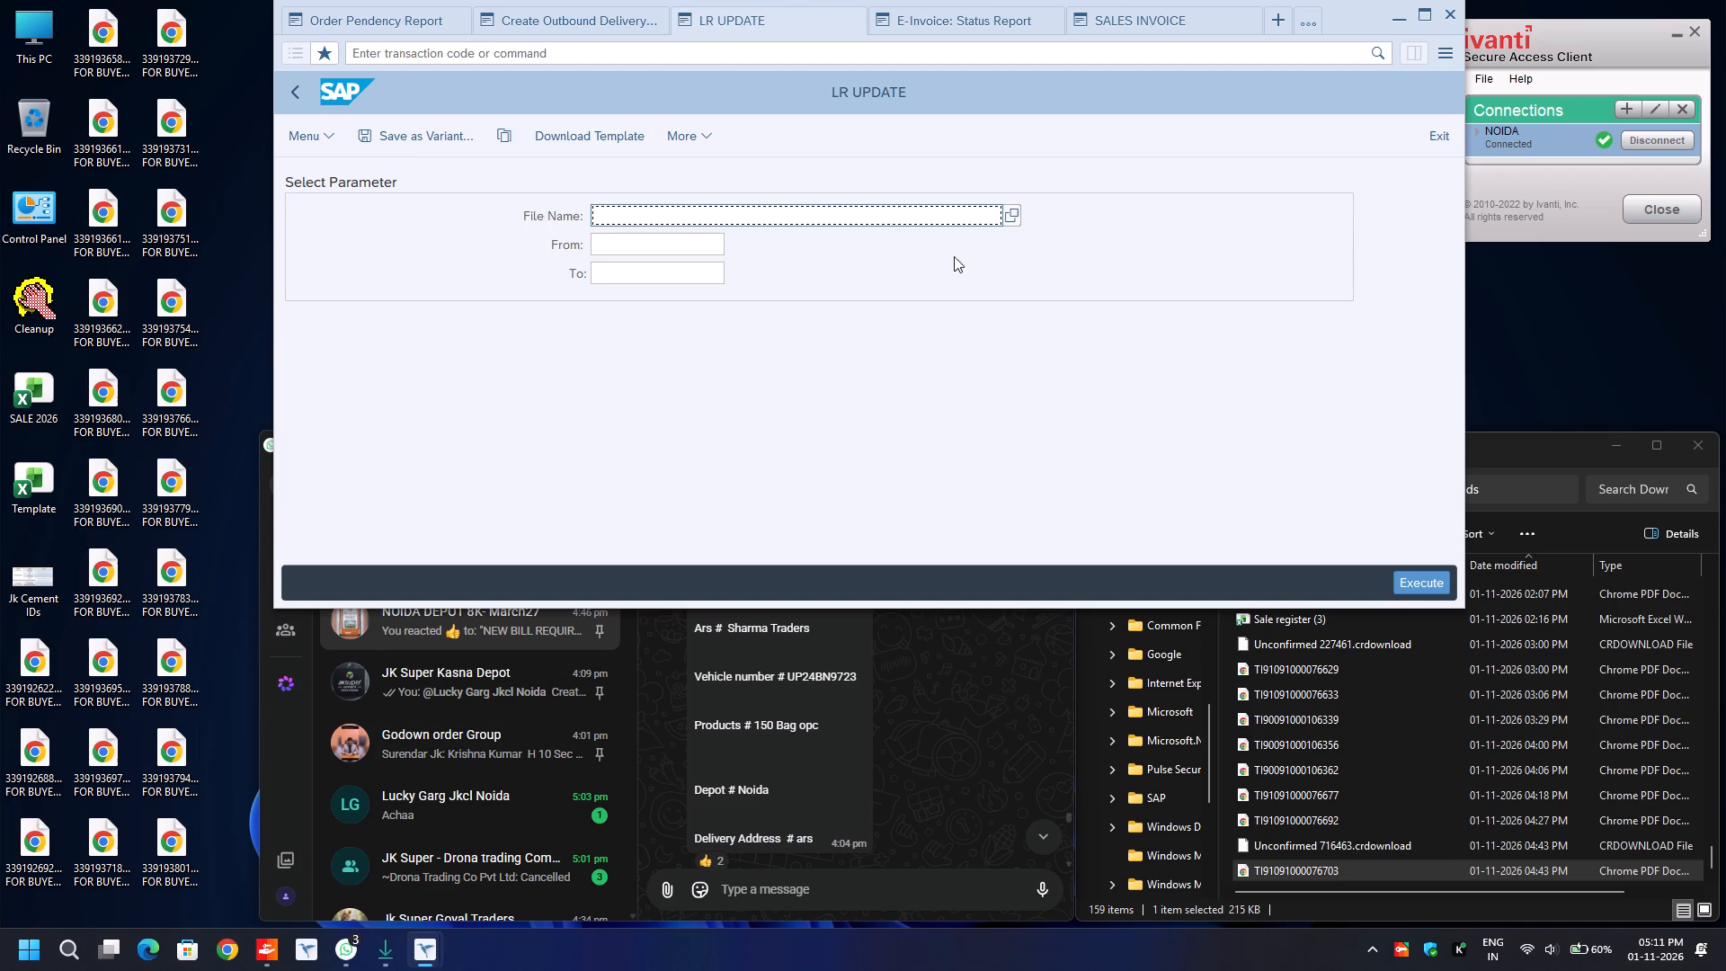
Select the Template.xls file from the Desktop for the LR update and set the row range From 2 To 2.
left_click(1004, 218)
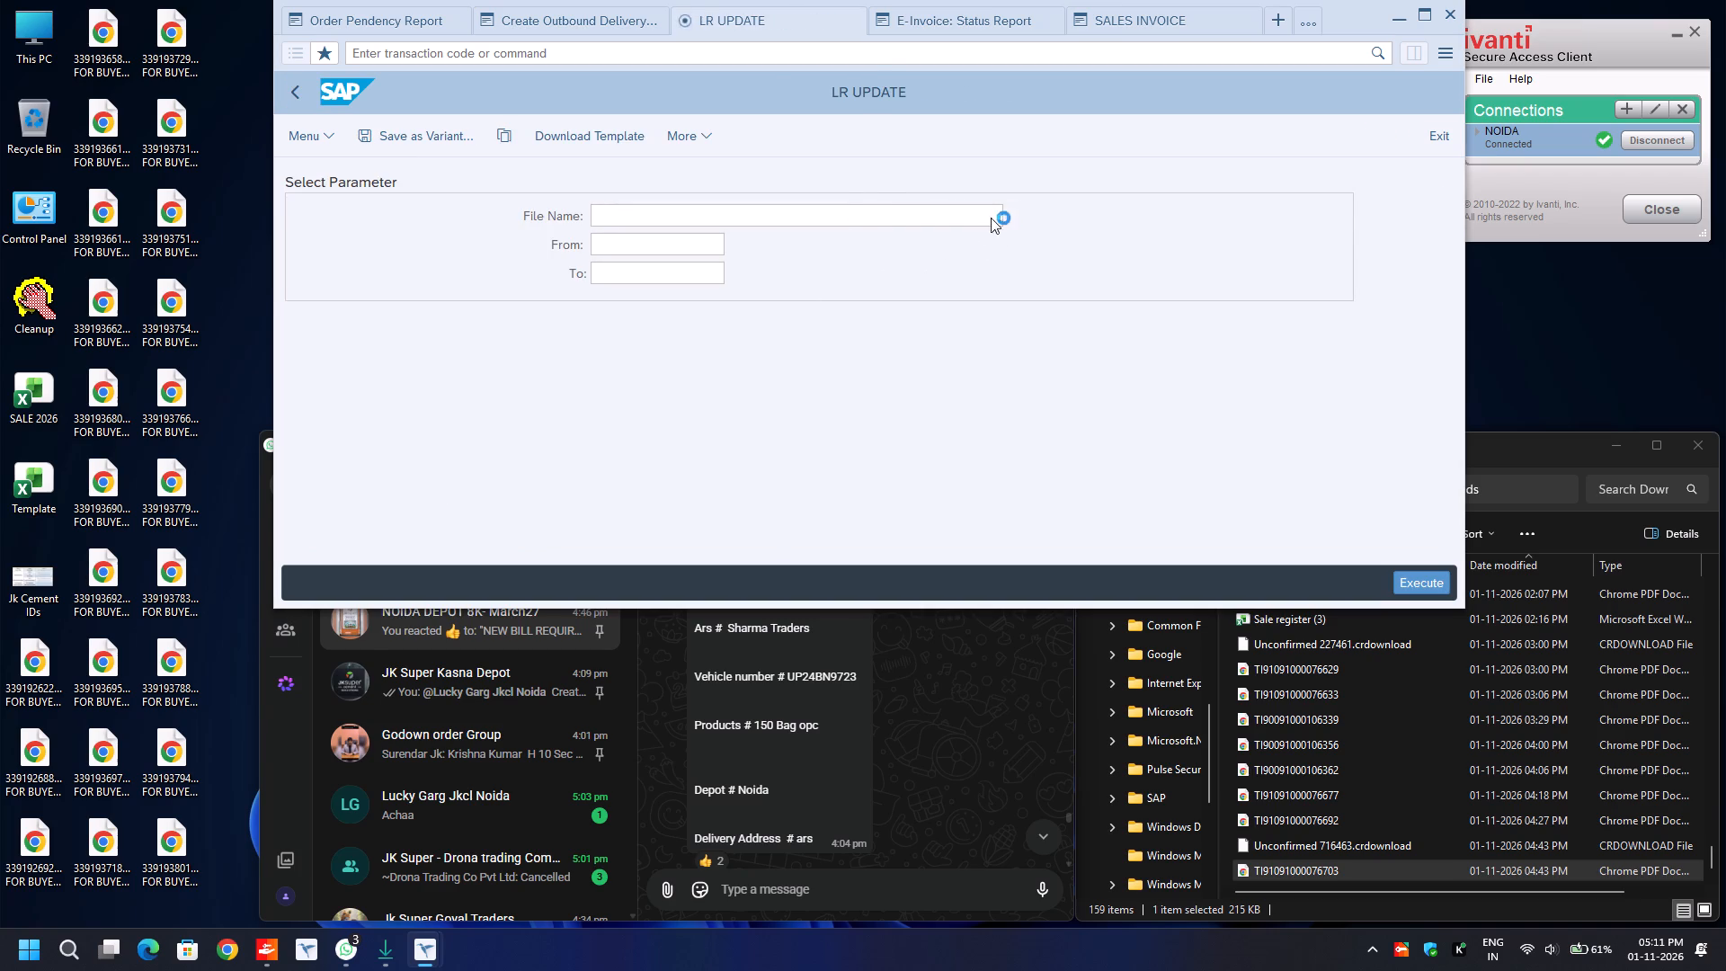
scroll(389, 242, "down", 8)
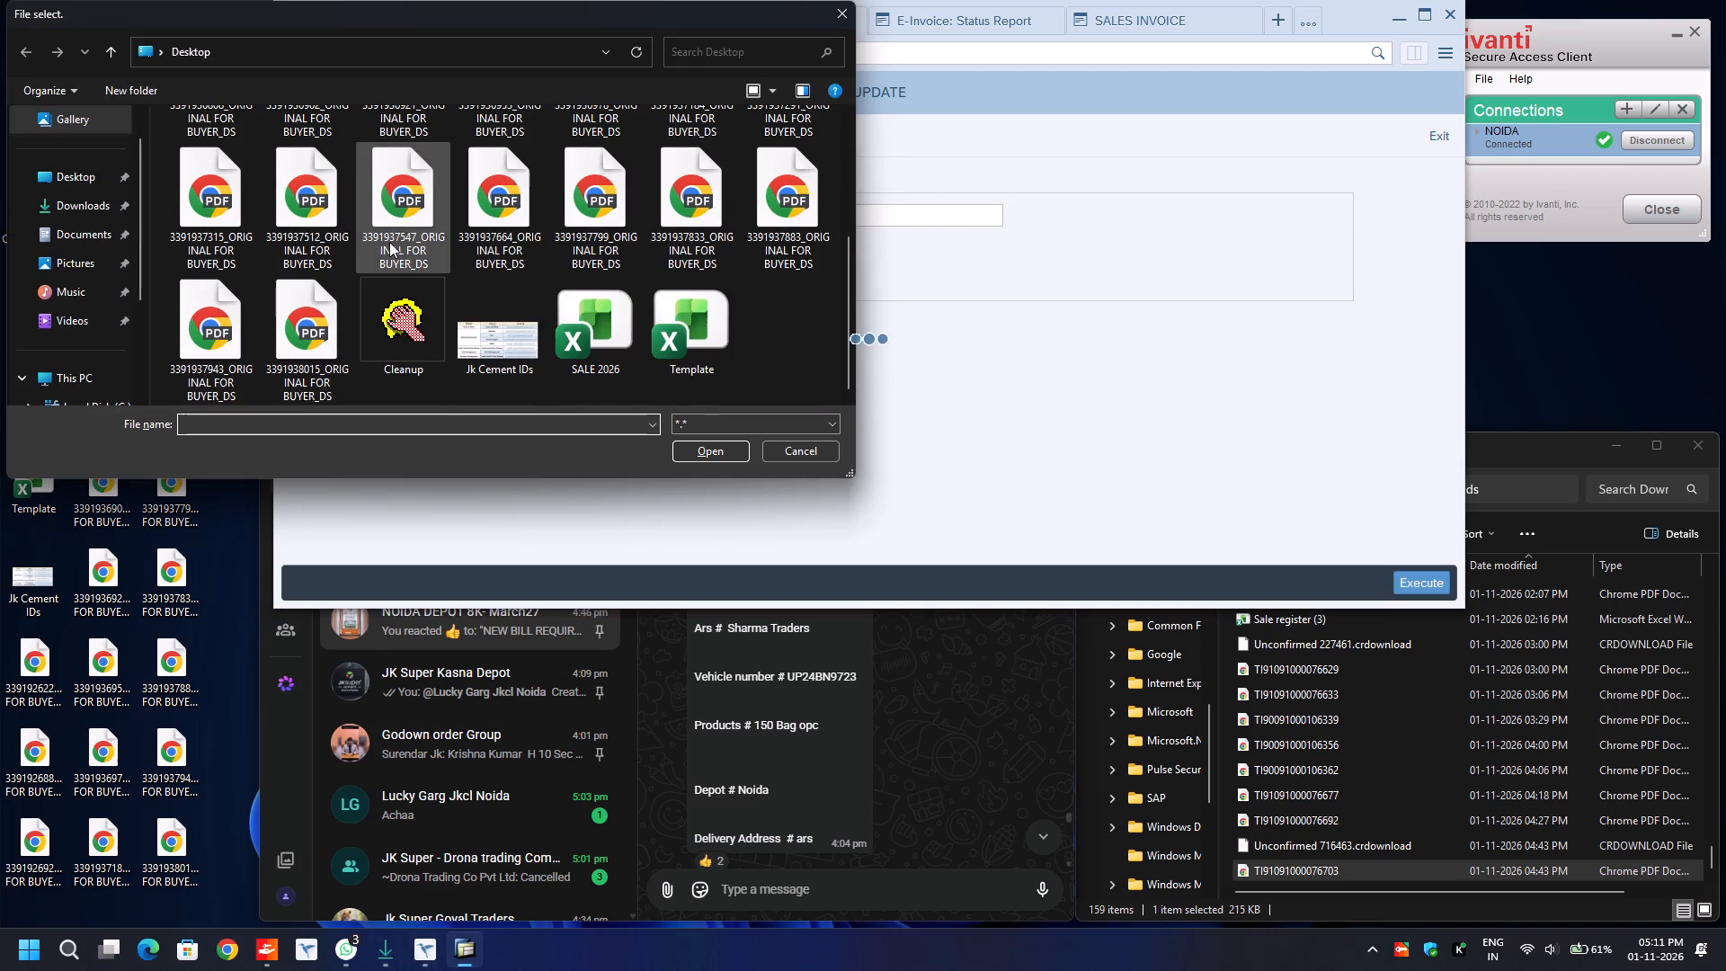
double_click(668, 321)
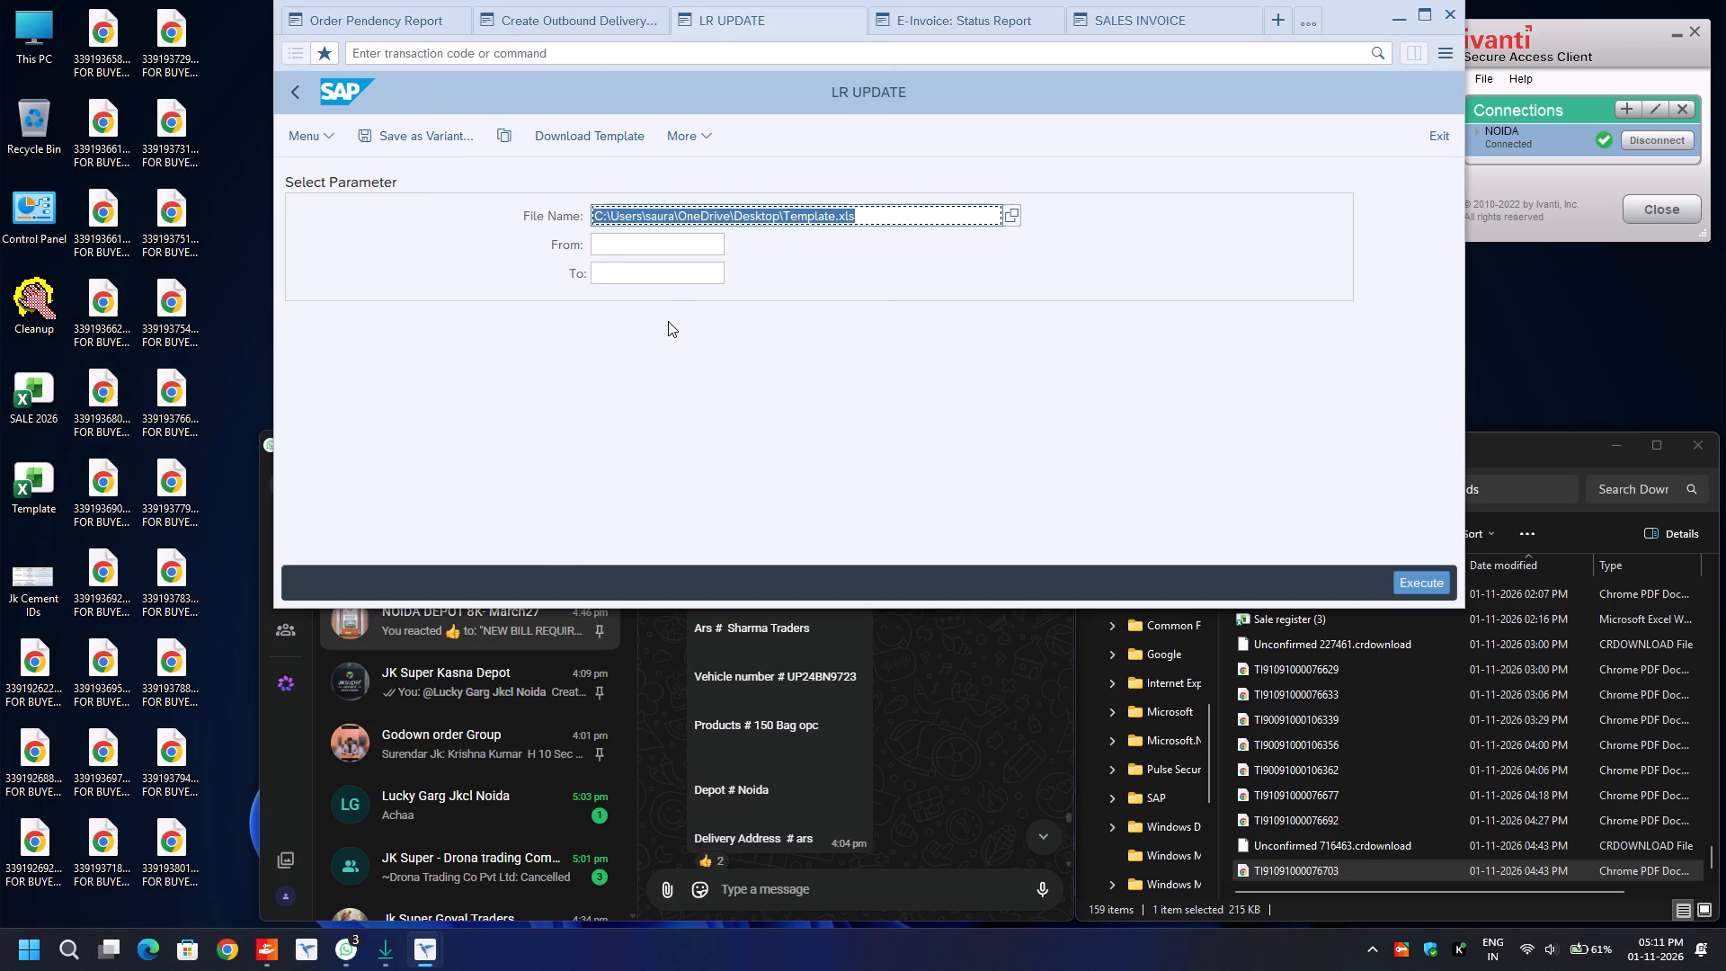
key("Tab")
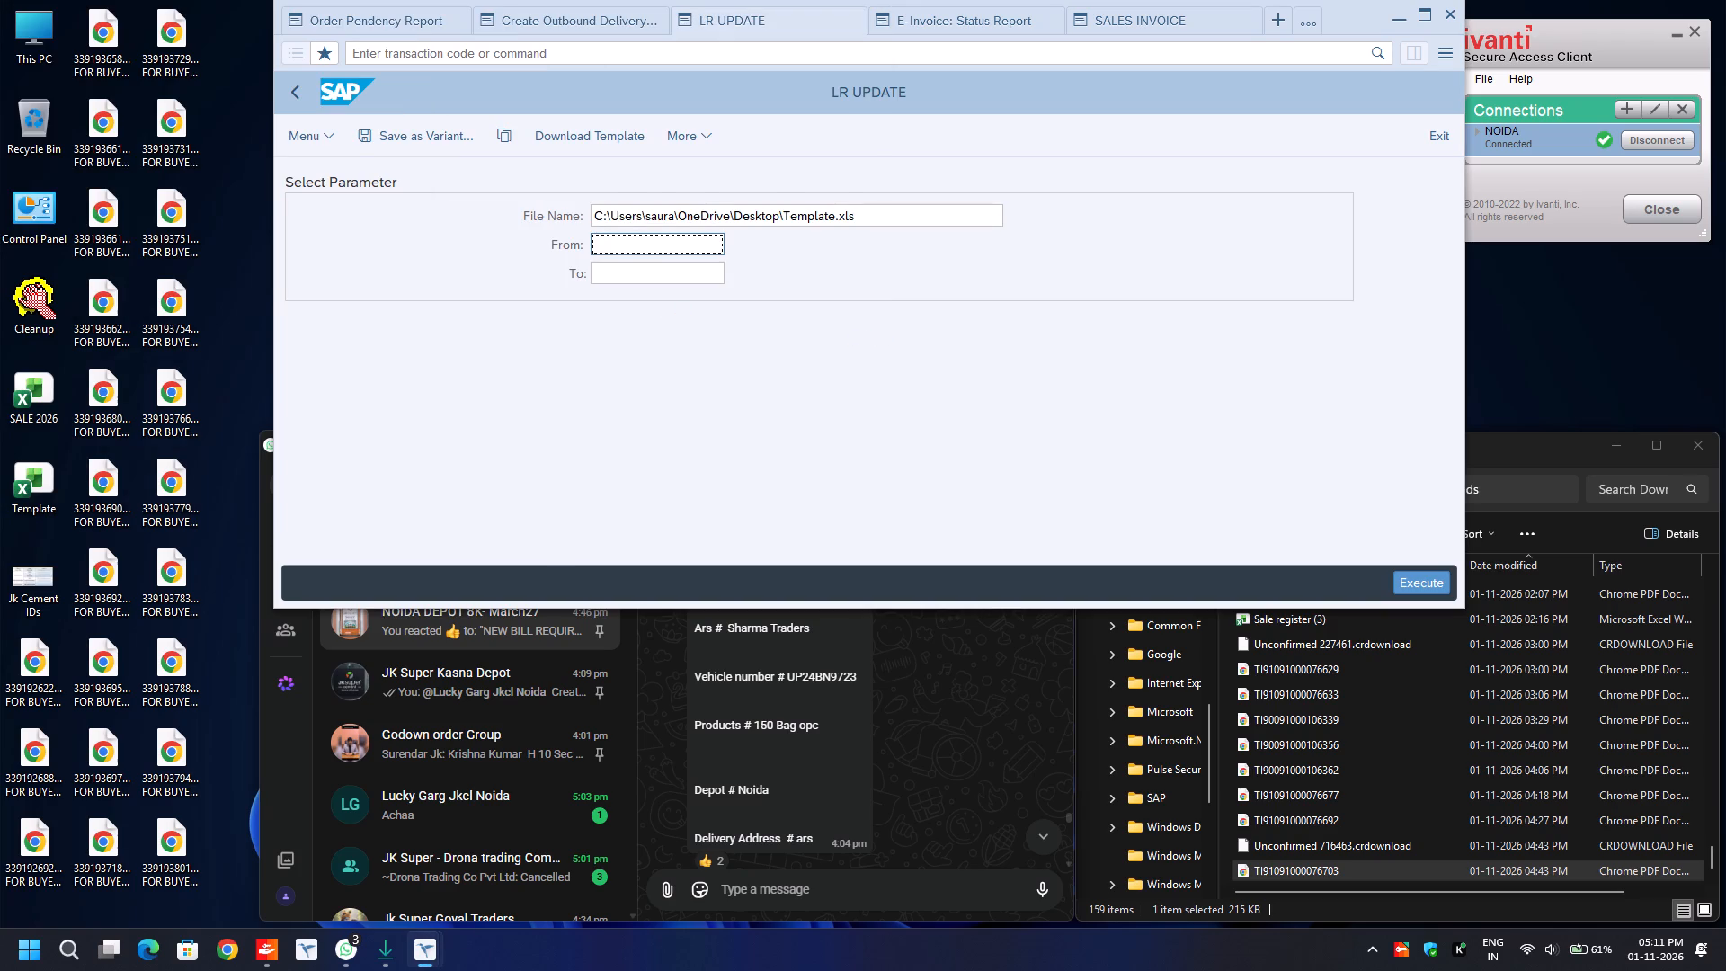
key("2")
key("Tab")
key("2")
key("Tab")
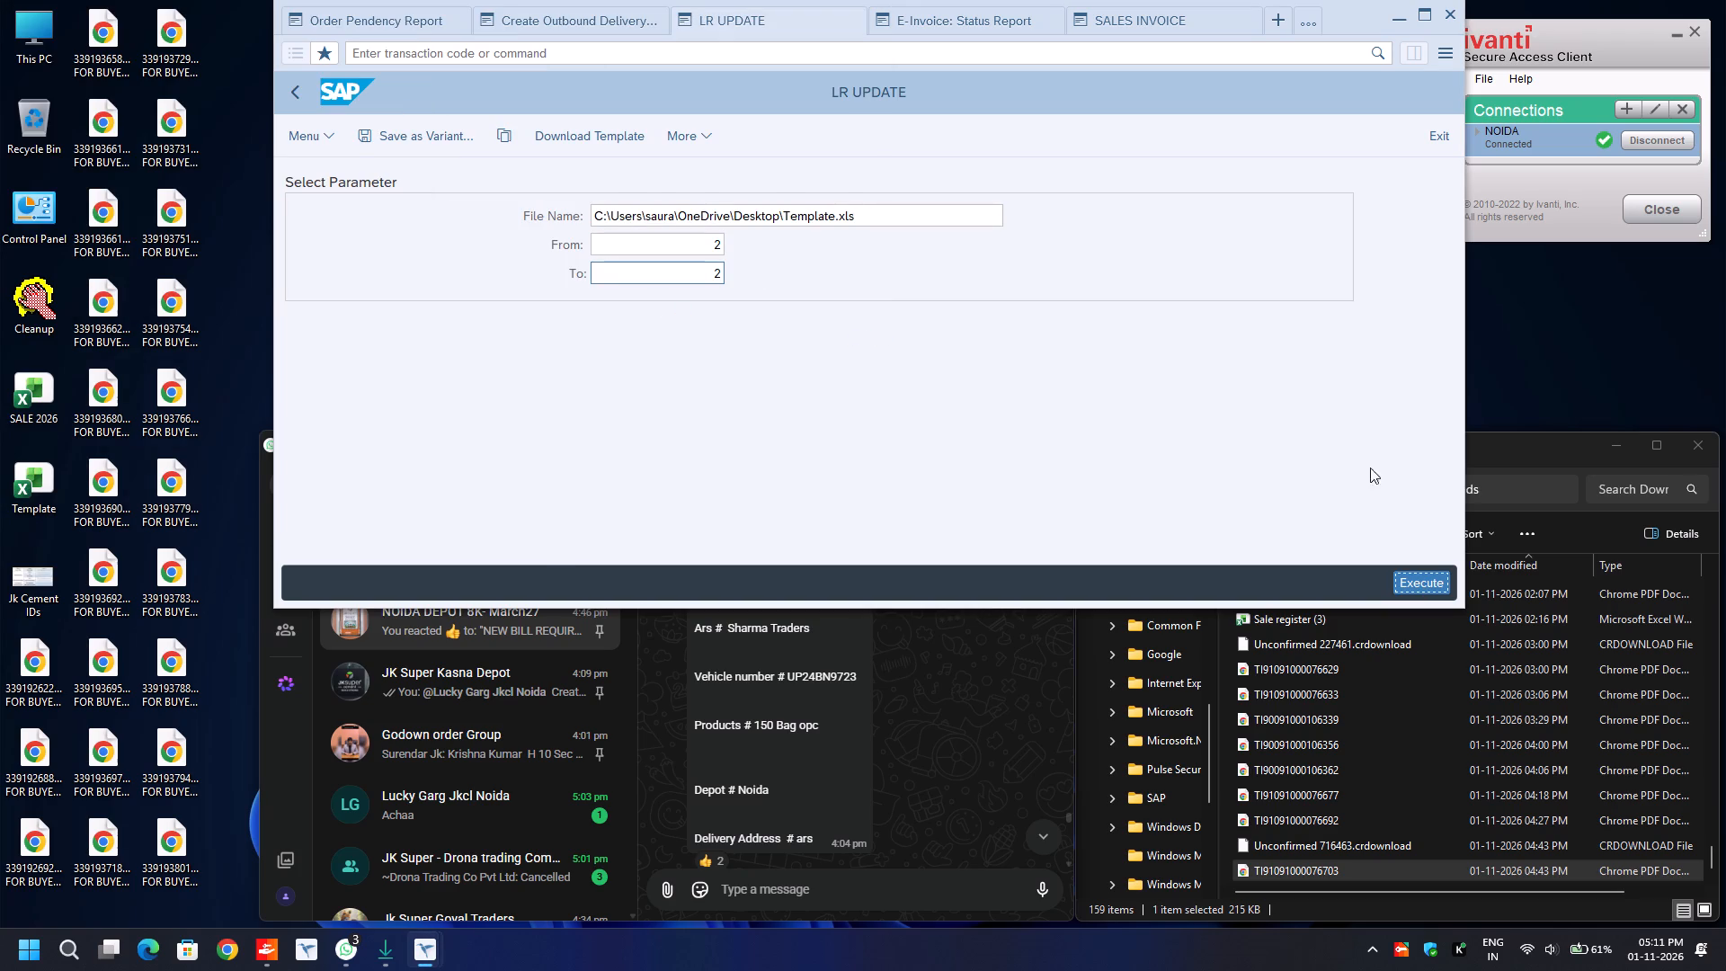
Rerun the Order Pendency Report to refresh the list of open orders.
left_click(378, 19)
left_click(301, 87)
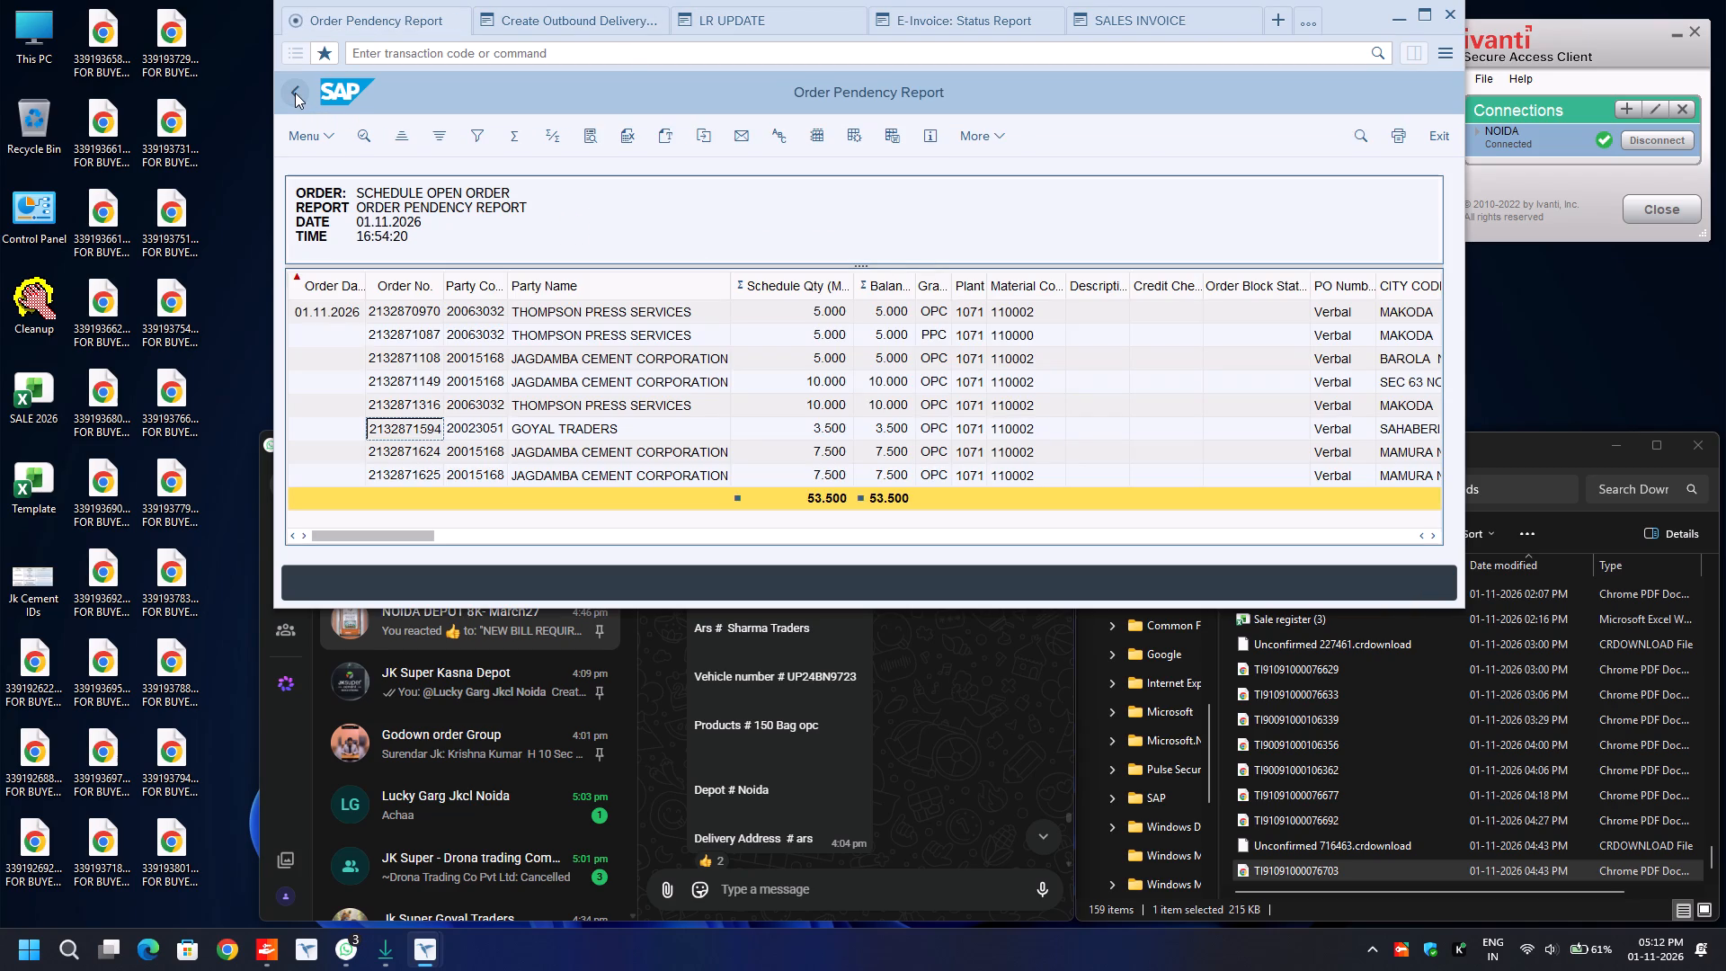
key("F8")
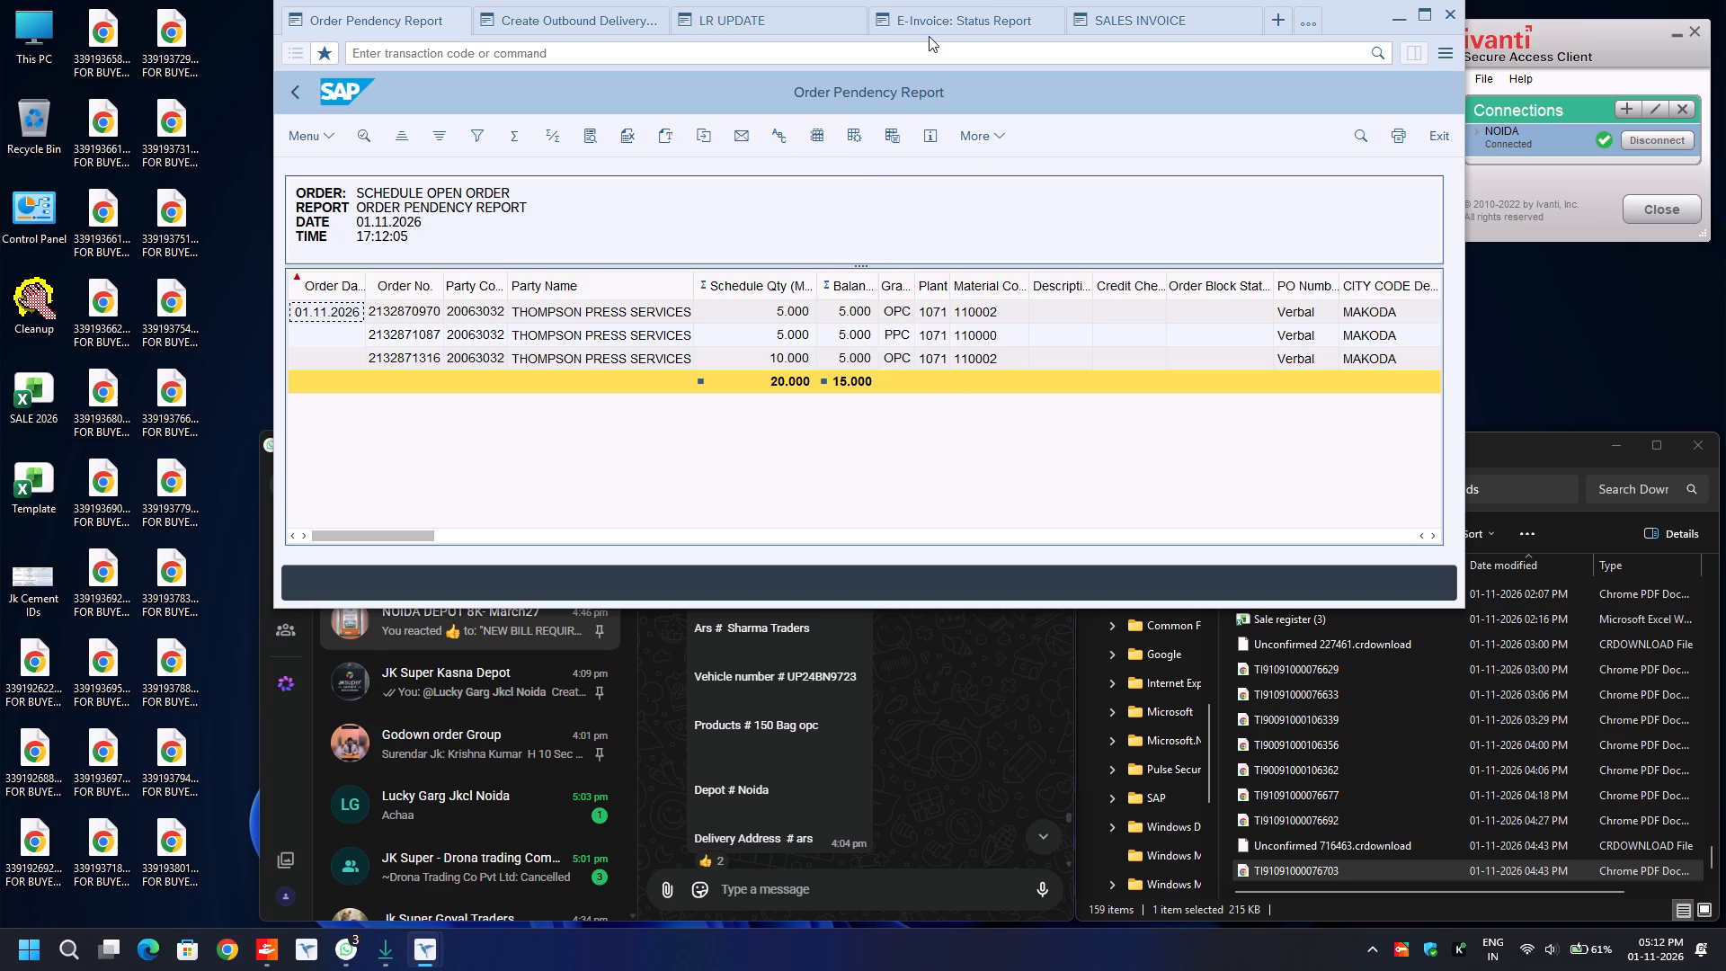
View the E-Invoice: Status Report session and go back to the LR UPDATE session.
left_click_drag(926, 18, 311, 136)
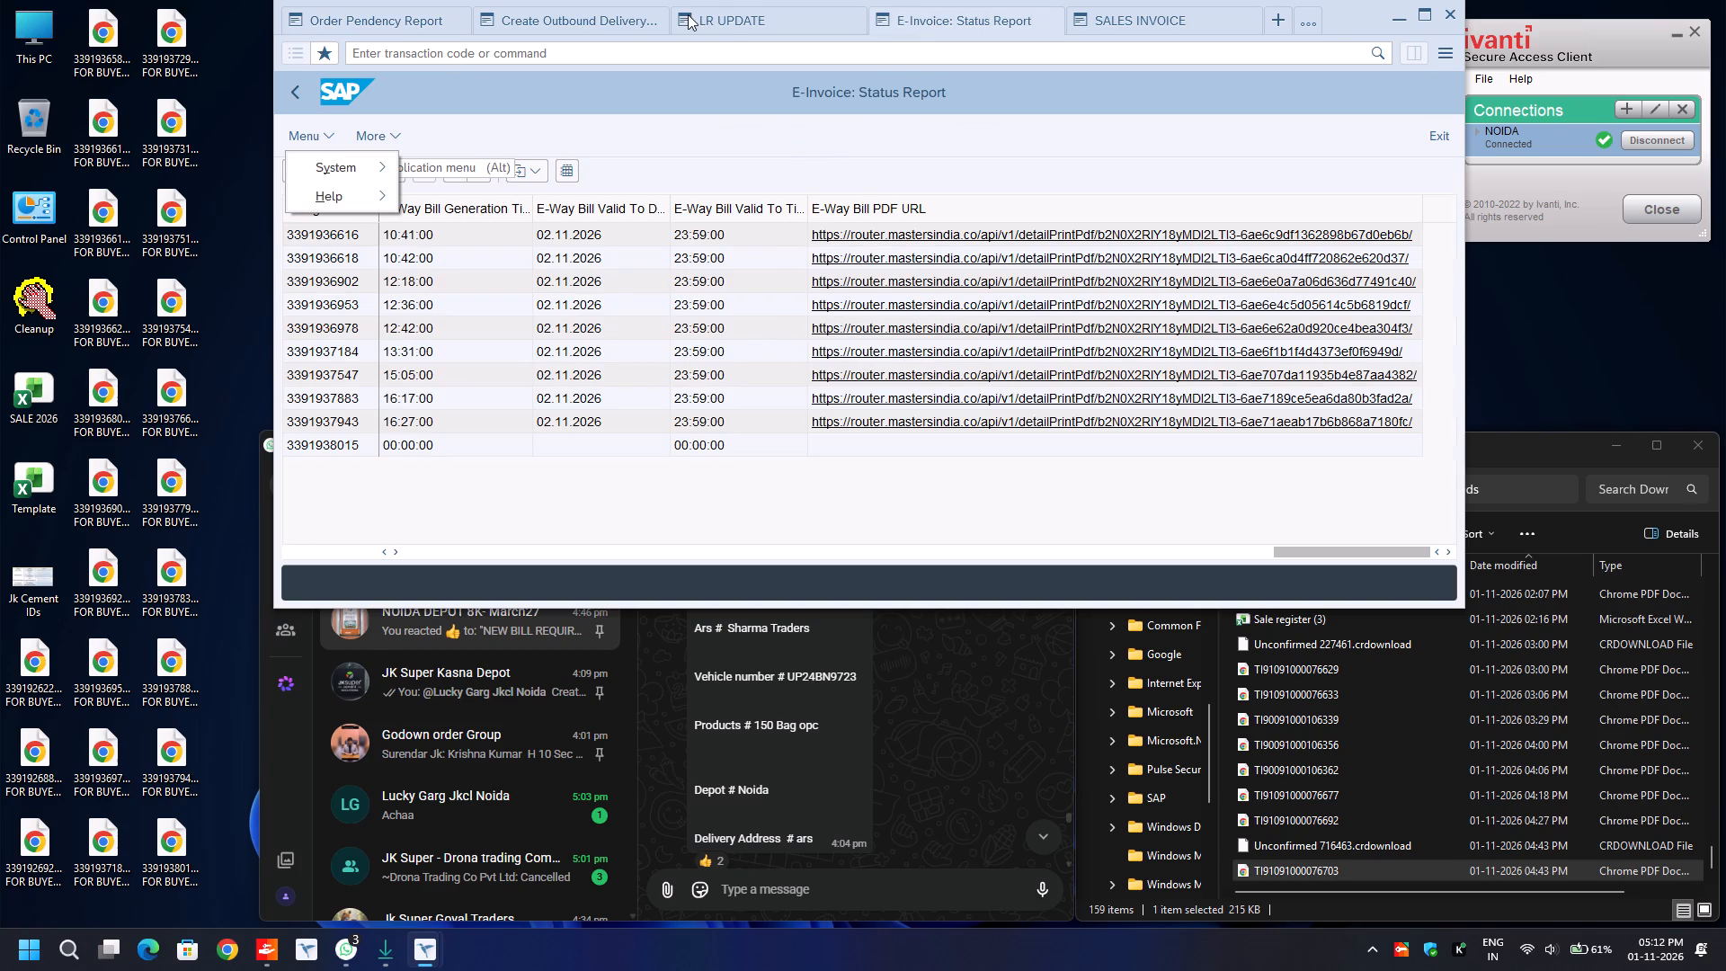
left_click(723, 21)
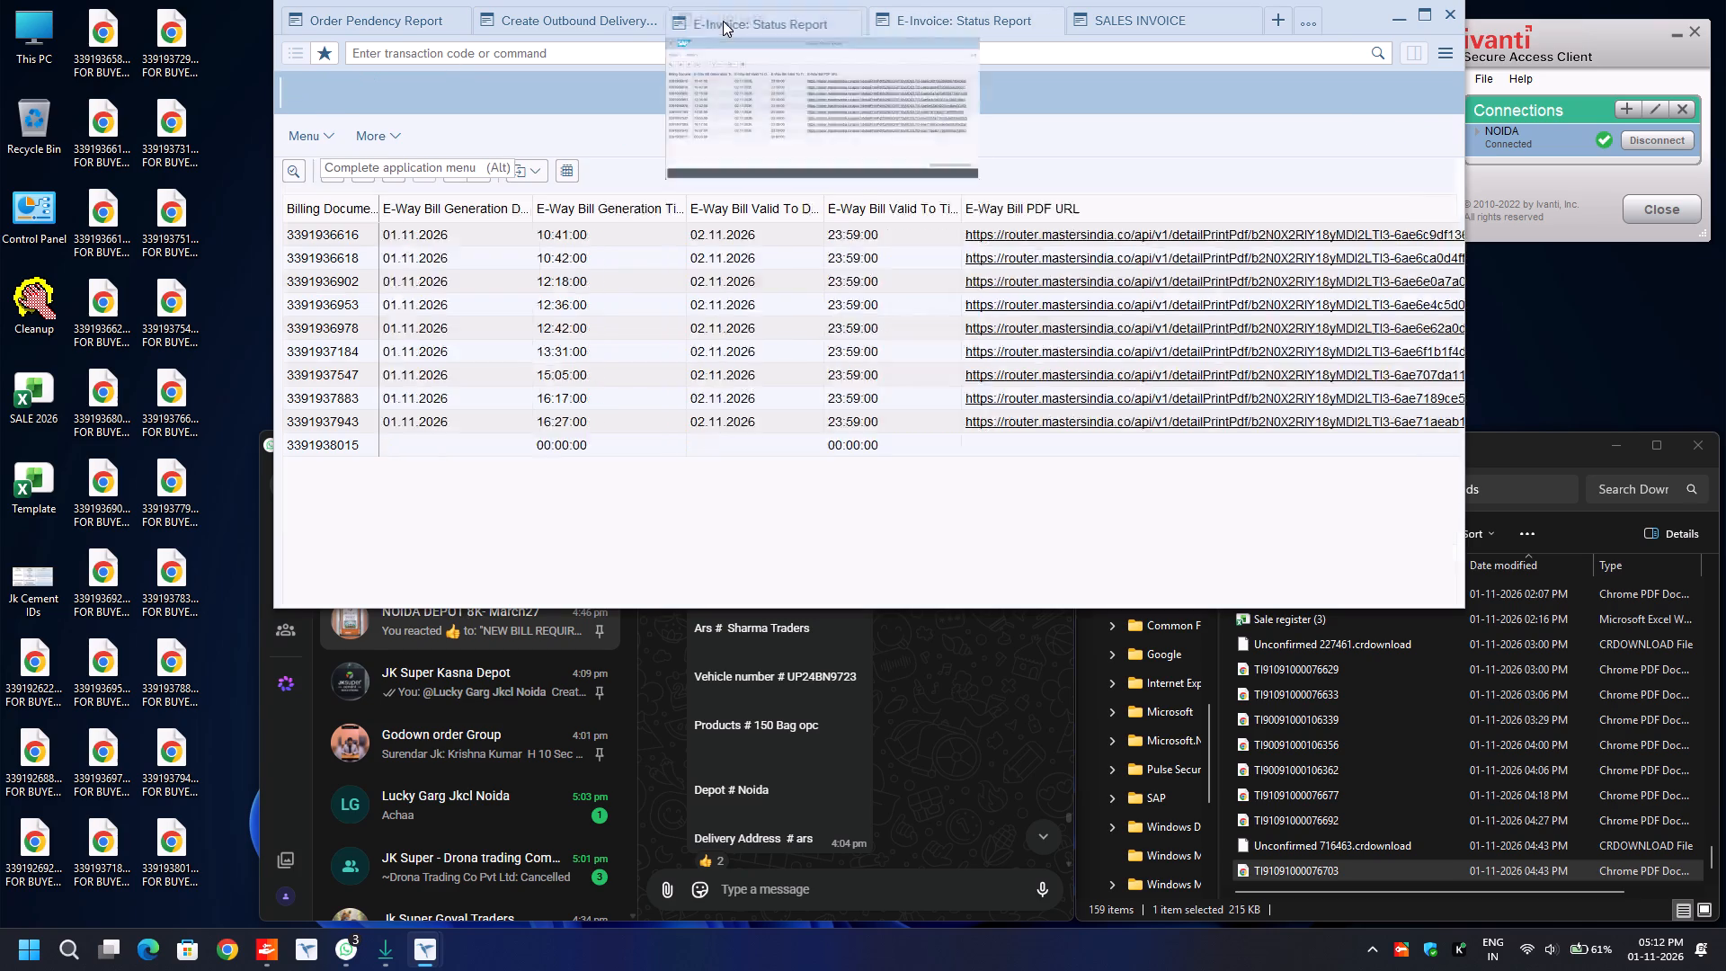